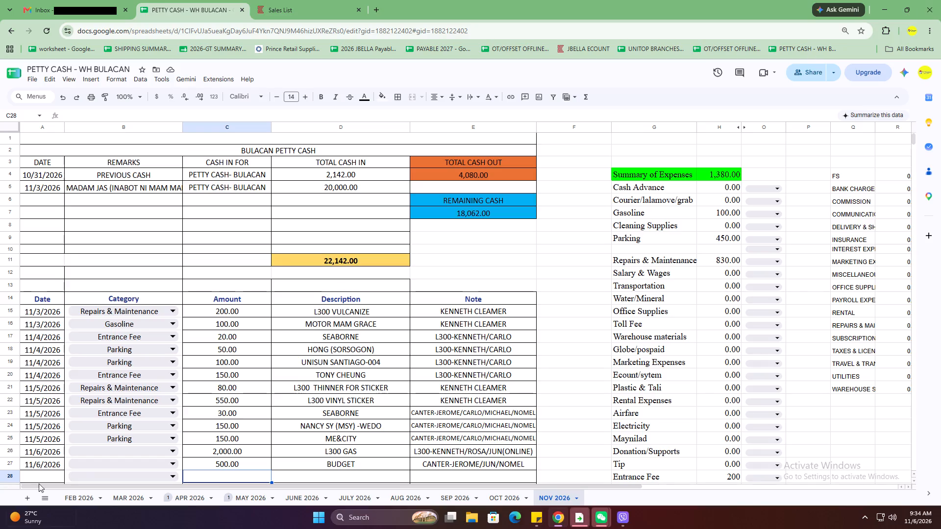
Close the petty cash sheet and open the P.O. 2026 spreadsheet in a new tab placed before the Sales List tab.
left_click(224, 254)
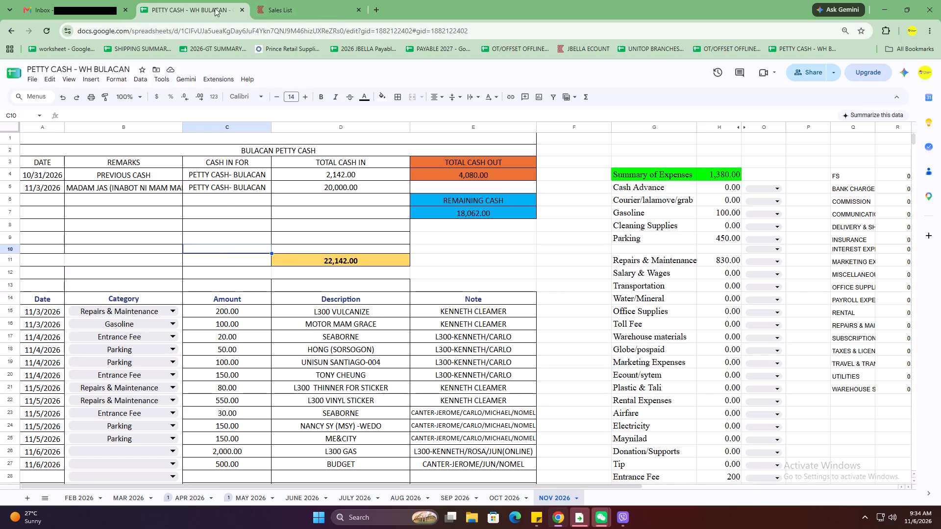
left_click(245, 9)
left_click(262, 10)
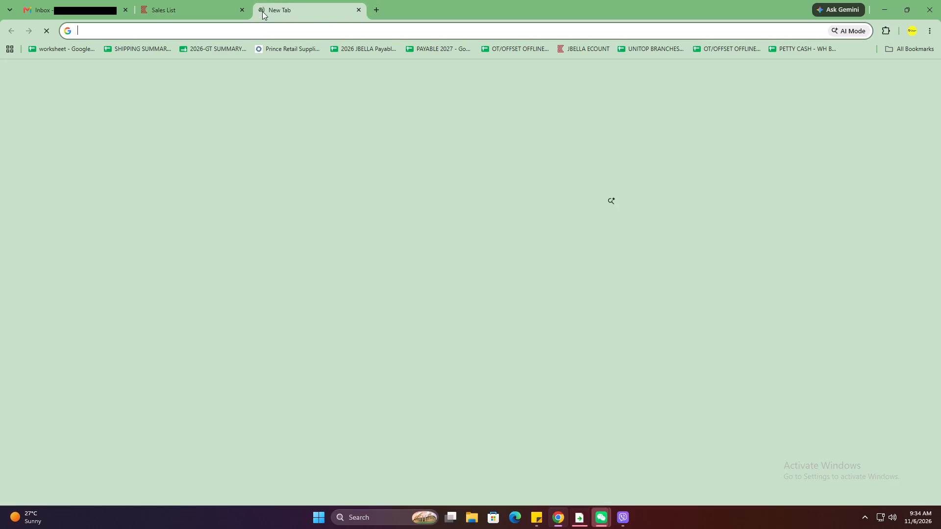
left_click(328, 309)
left_click_drag(181, 0, 354, 4)
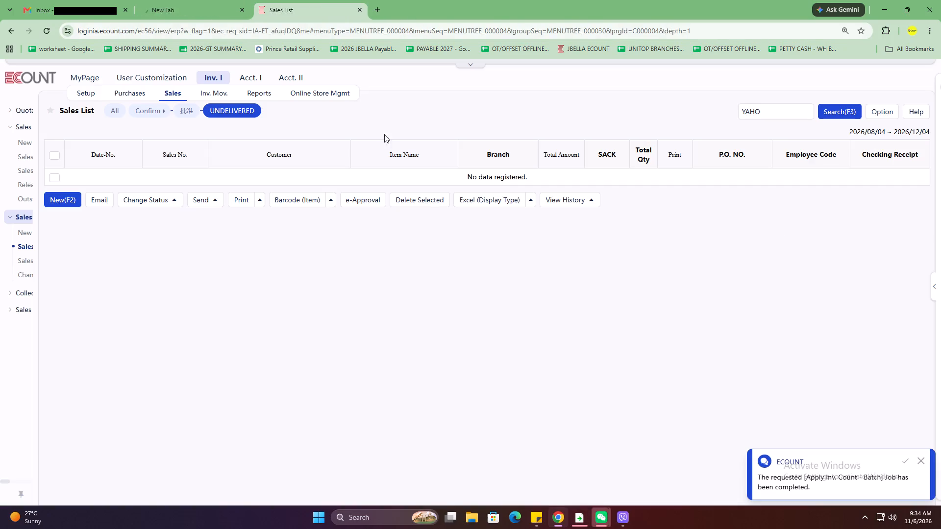
Search the undelivered Sales List for ME & CITY.
left_click(780, 111)
type("ME & CITY")
key("Return")
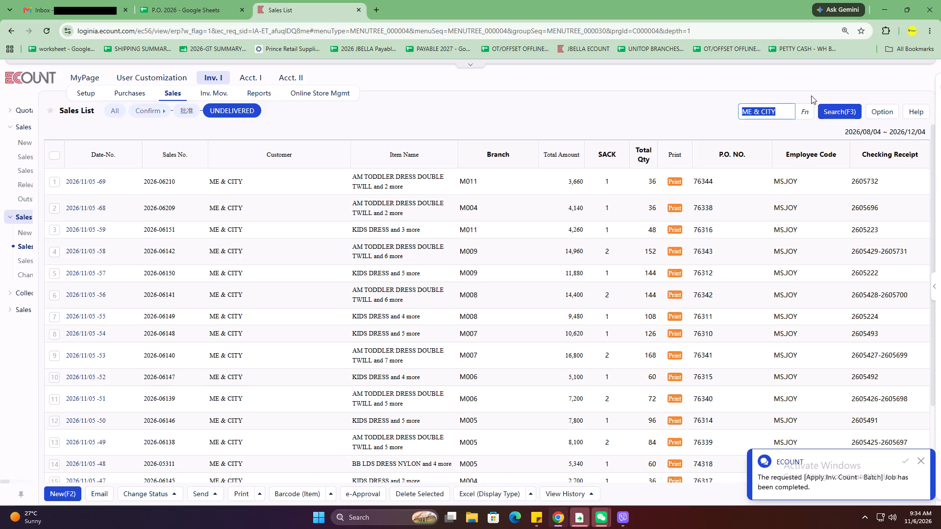
Search the undelivered Sales List for 101 and change the status of all the 101 SHOPPING MALL sales.
type("101")
key("Return")
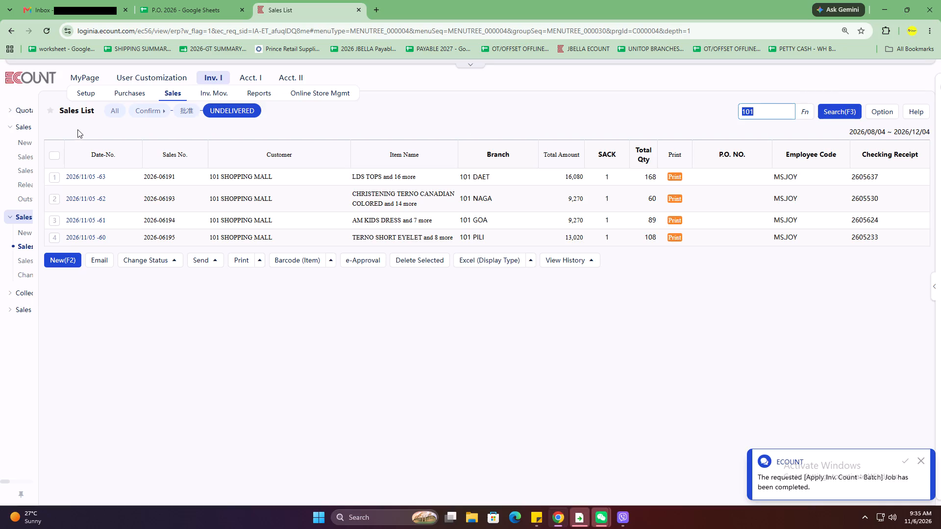
left_click(57, 154)
left_click(160, 270)
left_click(159, 246)
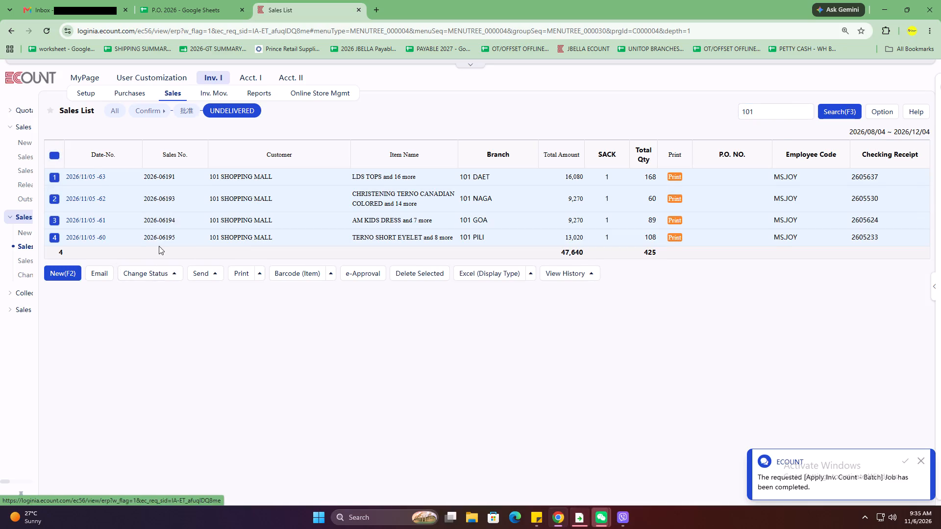
Open a second Sales List in a new tab and search its undelivered sales for ME & CITY.
right_click(176, 99)
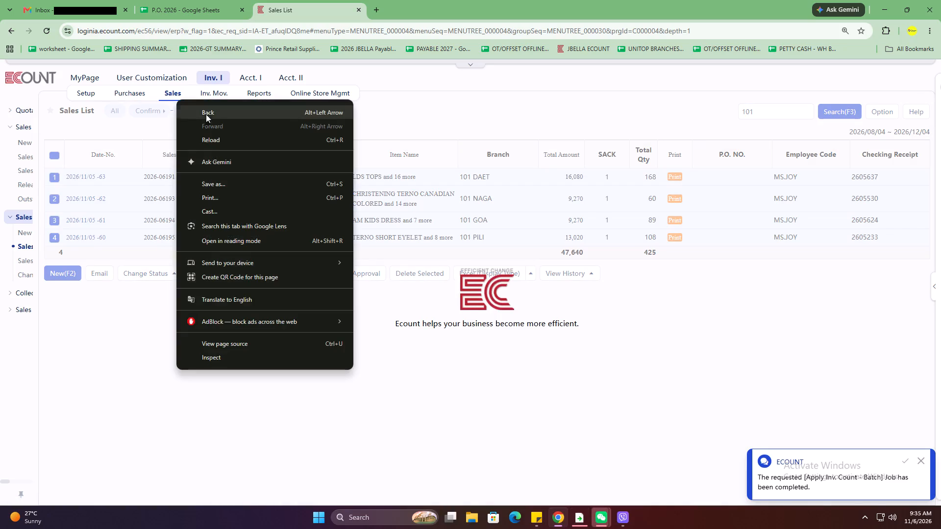
right_click(174, 96)
left_click(204, 110)
left_click(405, 0)
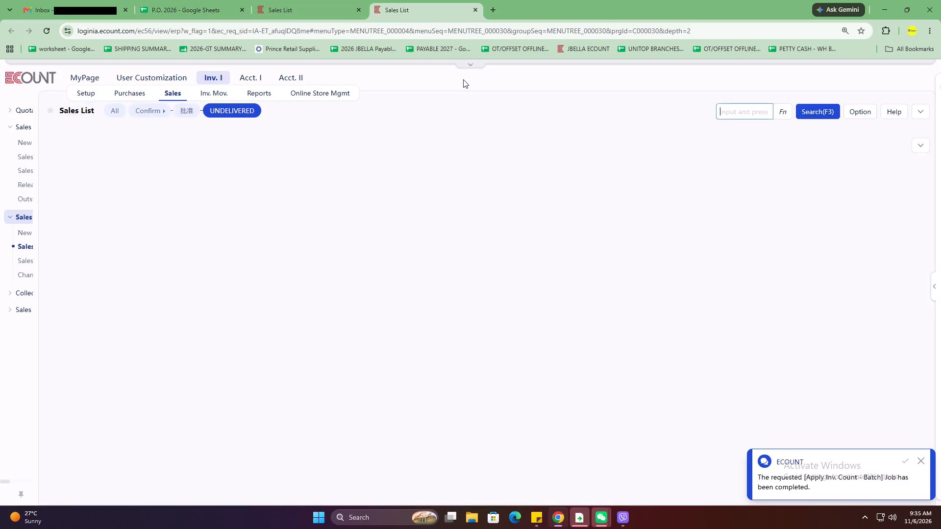
type("ME")
key("space")
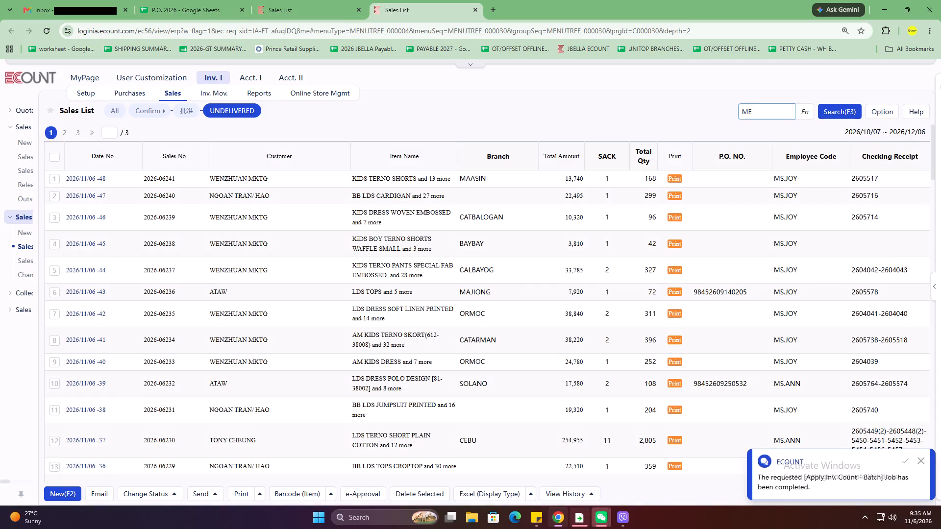
type("& CITY")
key("Return")
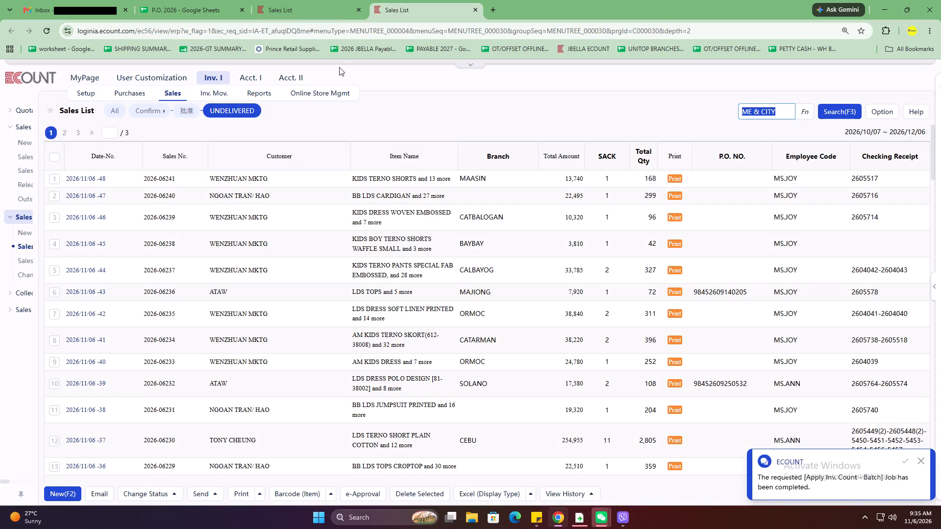
left_click(176, 0)
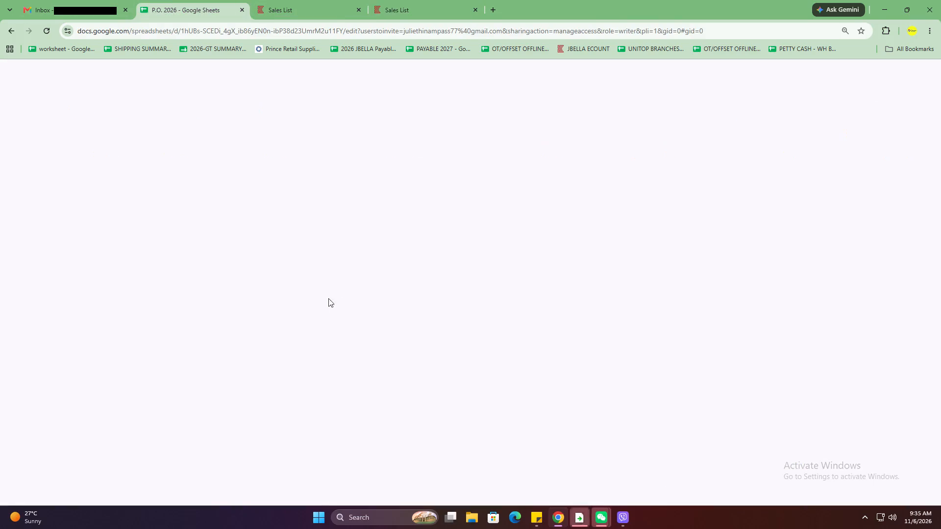
left_click(559, 431)
left_click(484, 493)
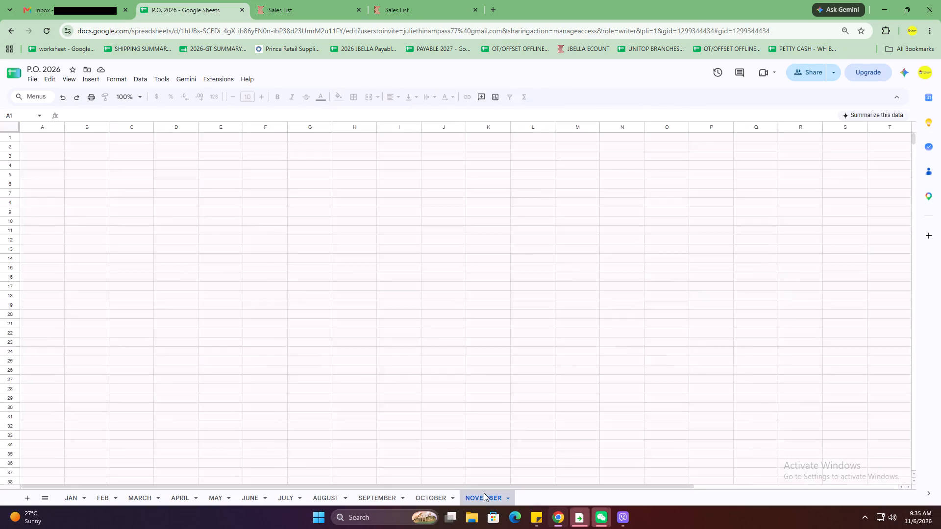
left_click(404, 418)
left_click(368, 424)
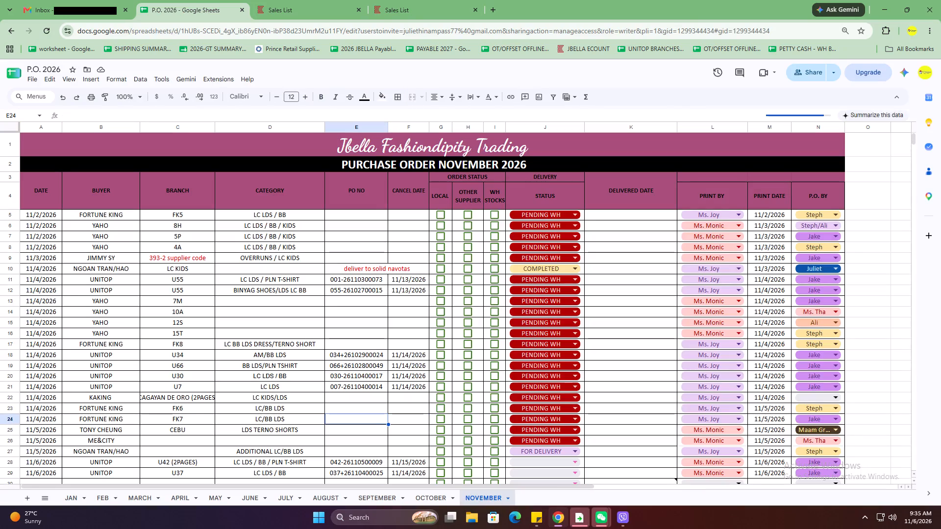
key("ctrl+f")
type("101")
key("Return")
left_click(422, 497)
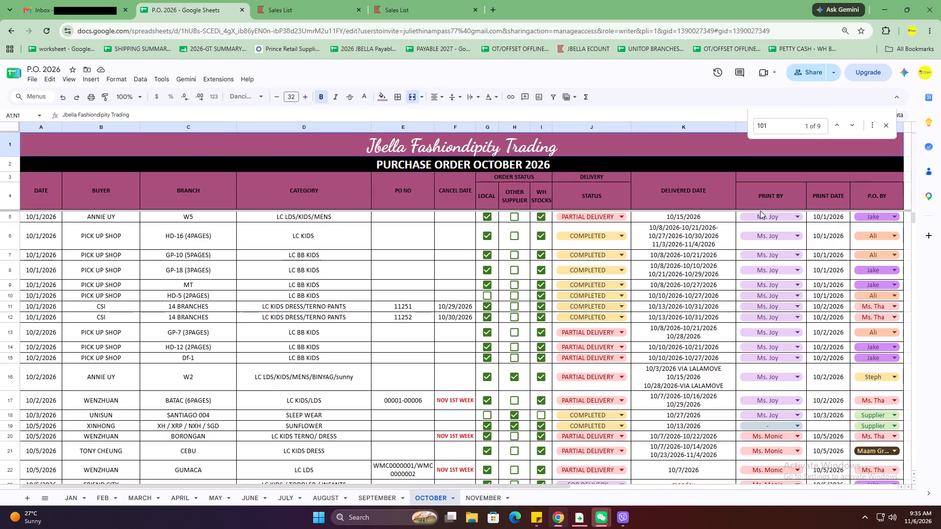
left_click(780, 121)
key("Return")
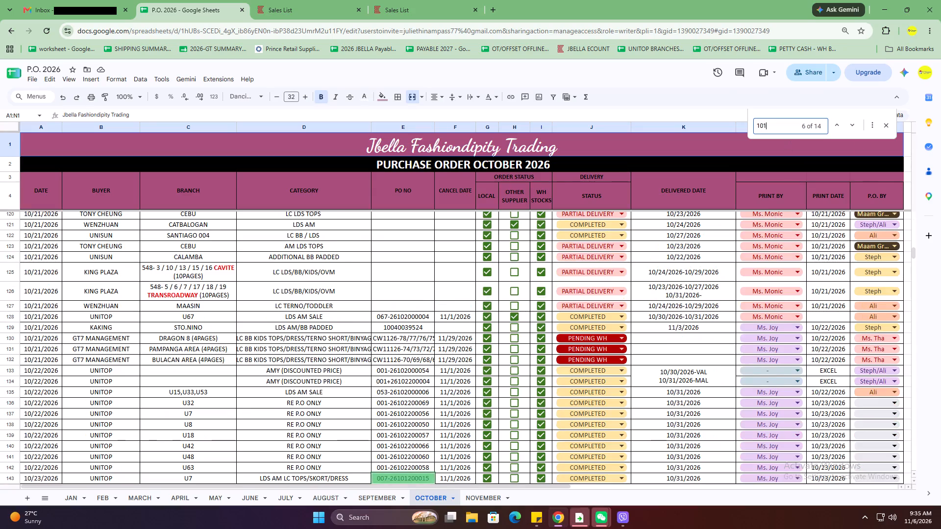
key("Return")
key("Return")
Search the SEPTEMBER purchase order sheet for 101.
left_click(374, 500)
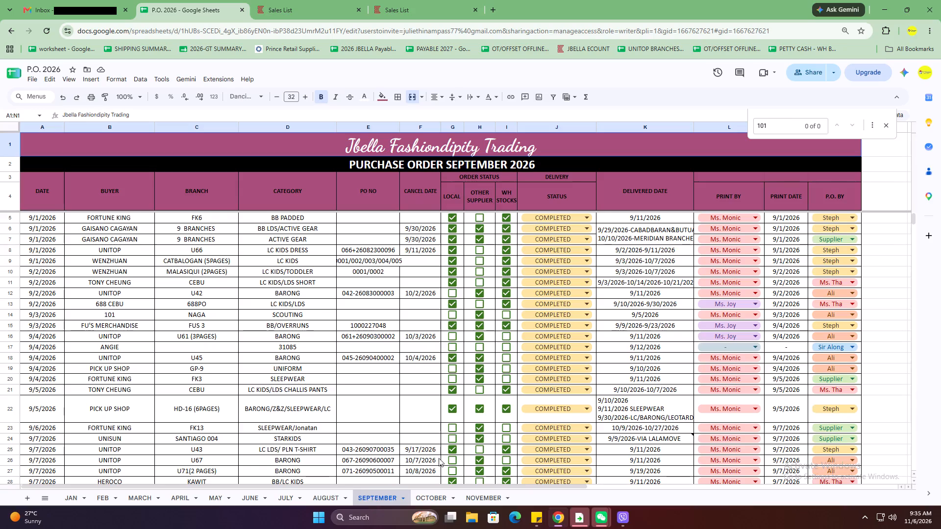
left_click(788, 129)
key("Return")
key("Return")
key("Return")
key("Return")
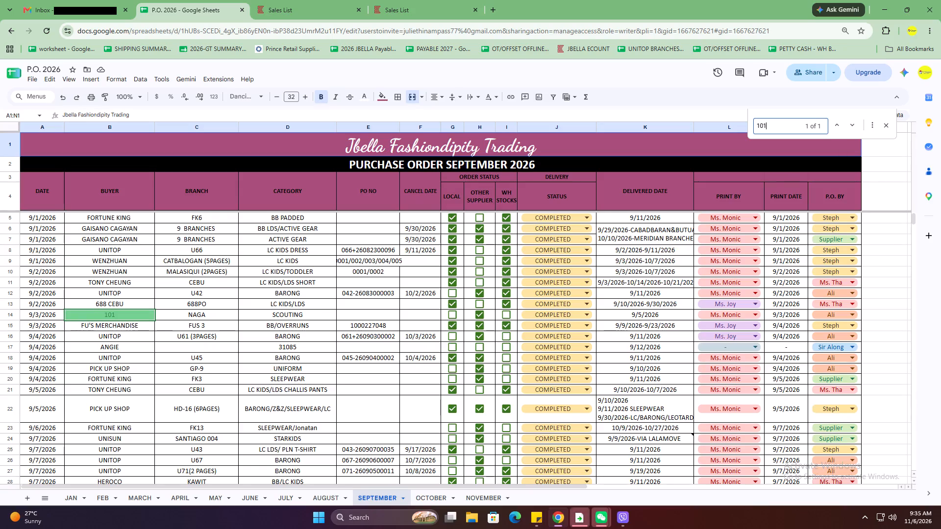
key("Return")
key("Return")
key("Return")
key("Return")
On the OCTOBER sheet, find buyer 101's GOA order dated 10/7/2026 and set its delivered date to 10/26/2026-11/5/2026.
left_click(431, 494)
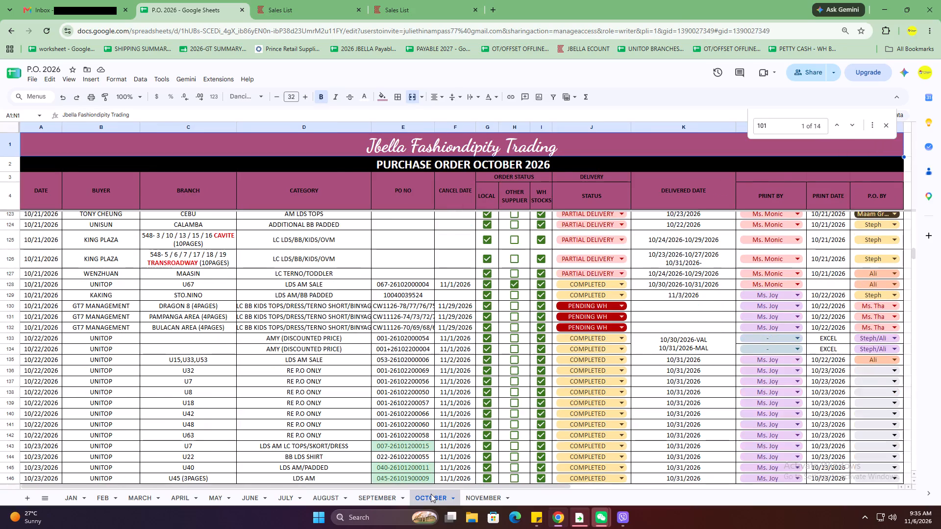
left_click(791, 125)
key("Return")
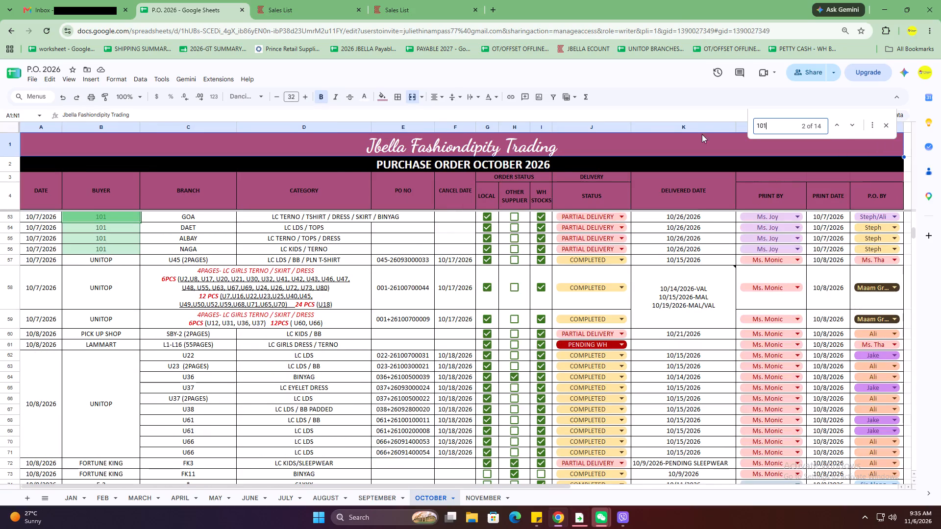
left_click(712, 222)
double_click(716, 215)
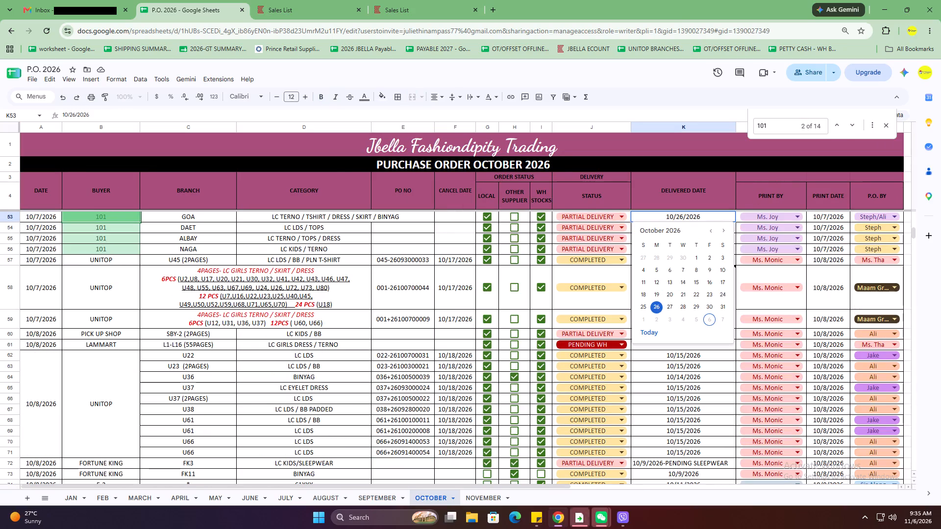
type("-11/")
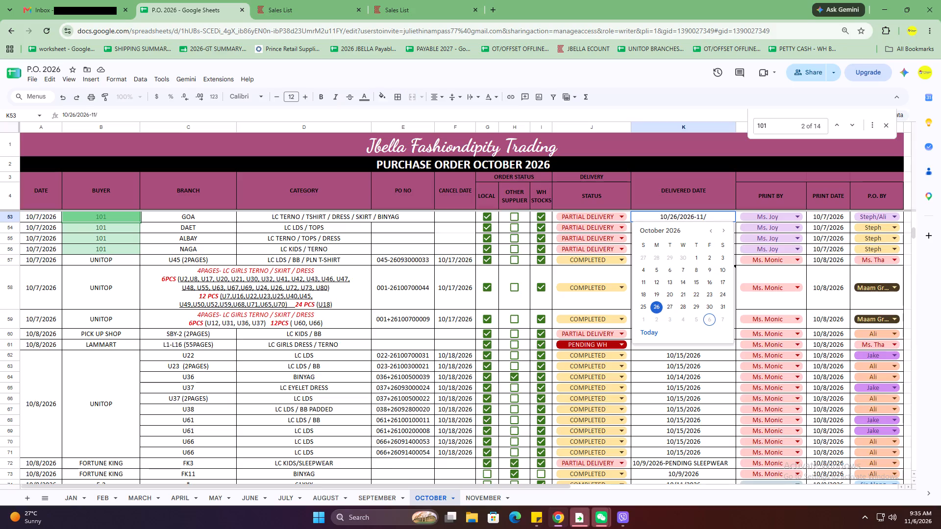
key("4")
key("BackSpace")
type("5/")
key("2")
type("02")
key("6")
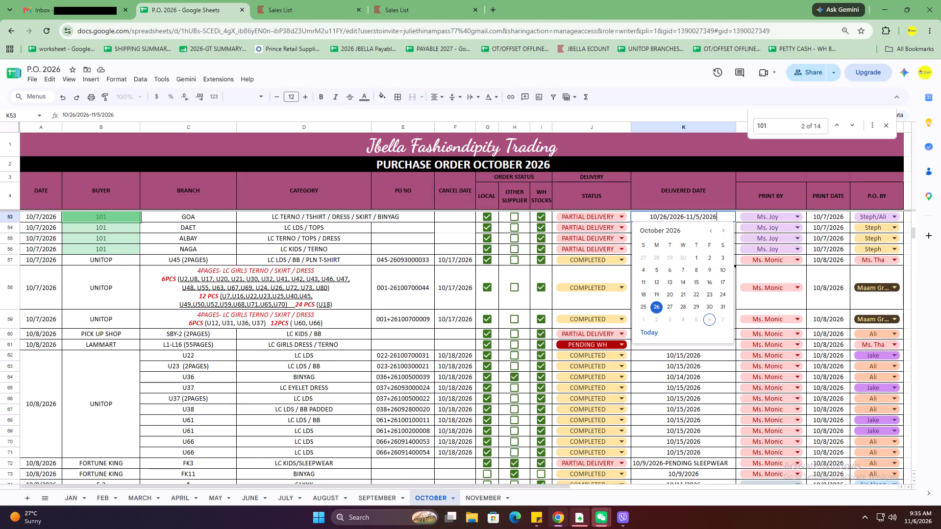
key("Return")
Copy the GOA order's delivered date to buyer 101's DAET, ALBAY and NAGA orders.
key("Up")
key("ctrl+c")
key("Down")
key("ctrl+v")
key("Down")
key("ctrl+v")
key("Down")
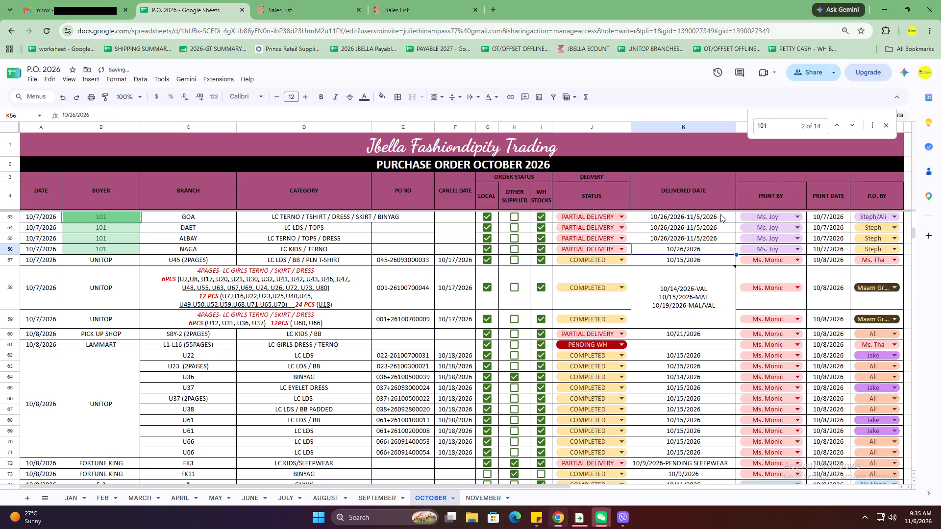
key("ctrl+v")
left_click(620, 215)
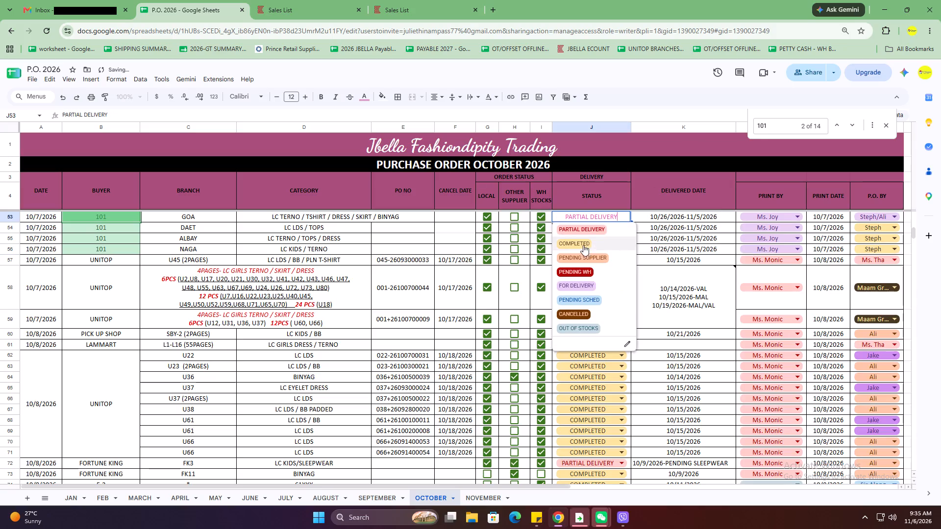
left_click(583, 244)
left_click_drag(632, 222, 627, 255)
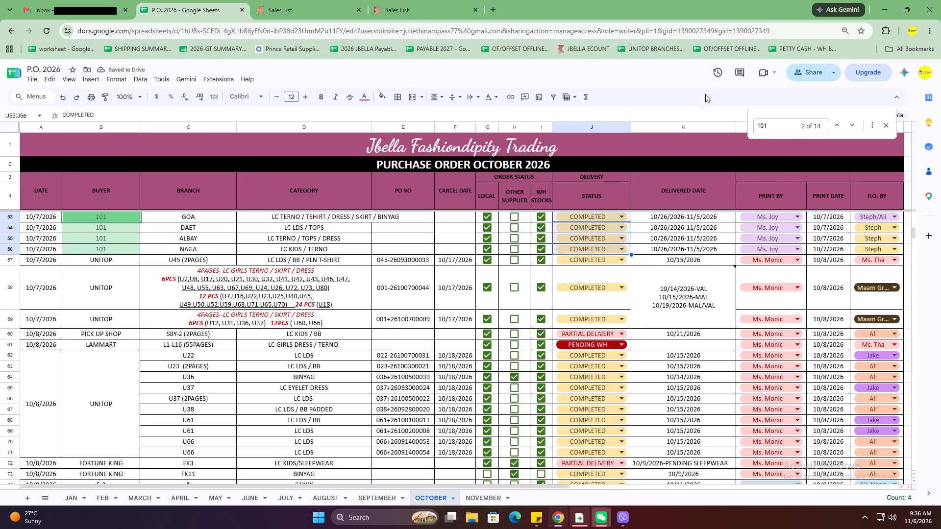
In the Ecount Sales List, select every undelivered ME & CITY sale dated 2026/11/05 and change the status of all of them.
left_click(443, 0)
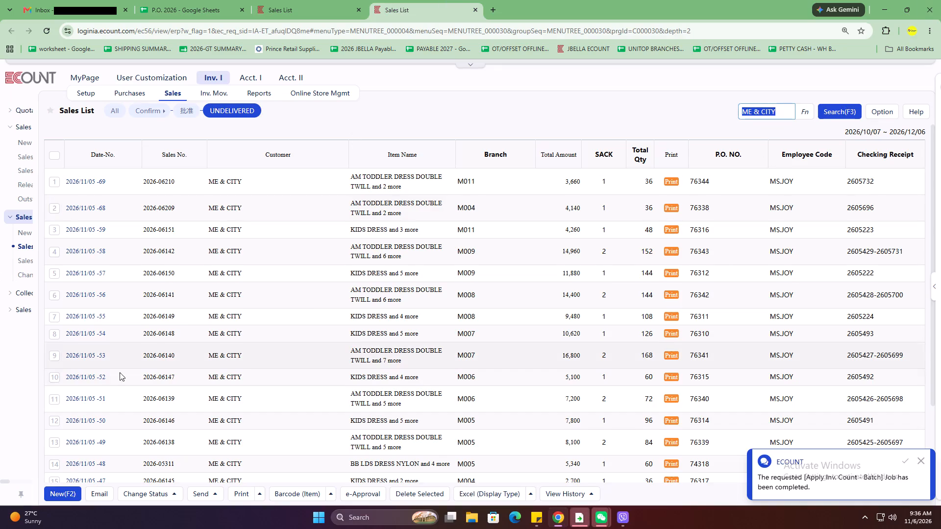
scroll(106, 398, "down", 5)
left_click(59, 450)
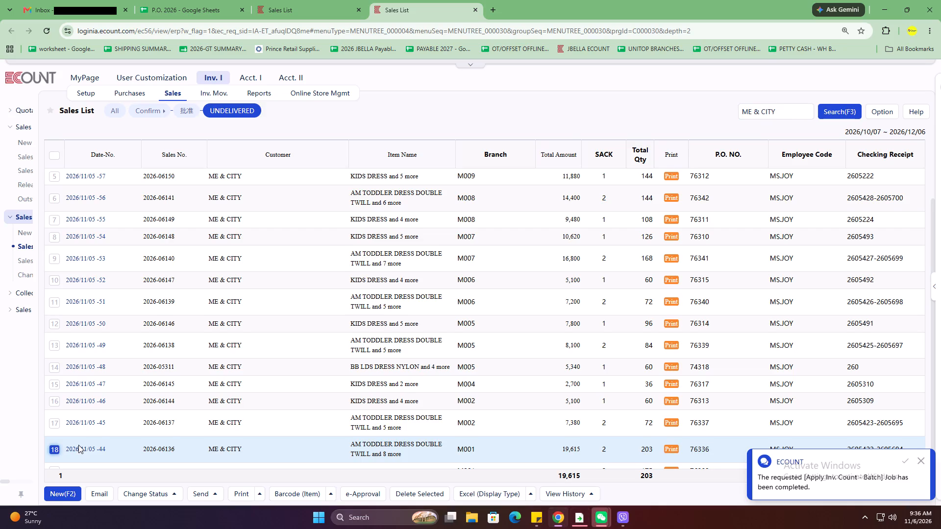
scroll(83, 445, "down", 4)
left_click(55, 457)
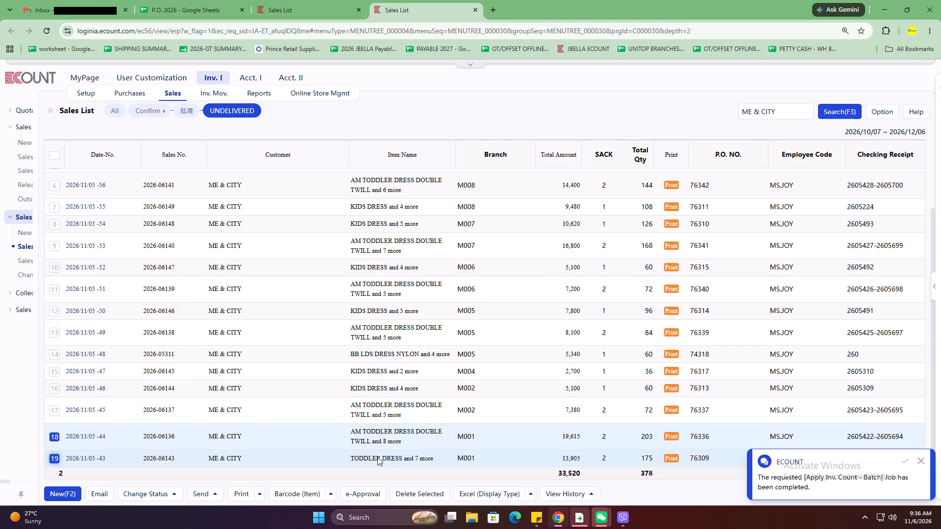
left_click(55, 207)
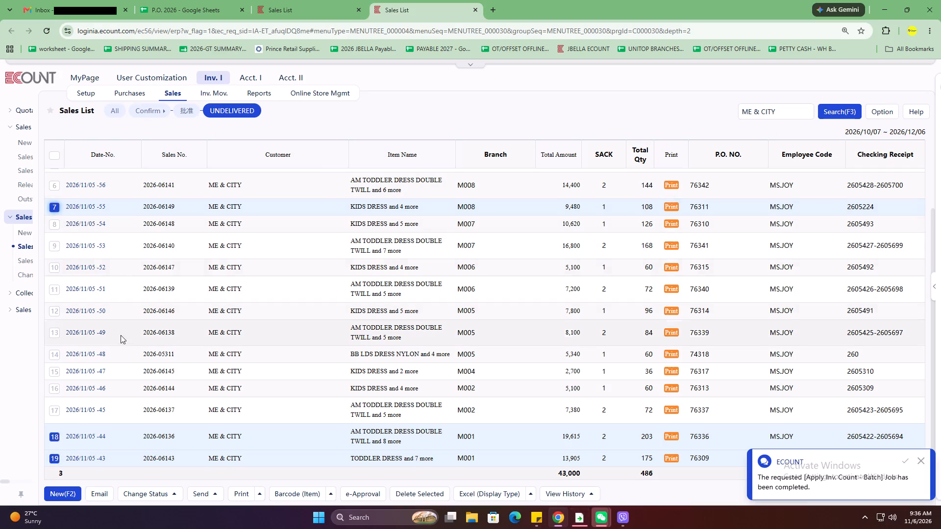
scroll(123, 333, "up", 6)
left_click(53, 207)
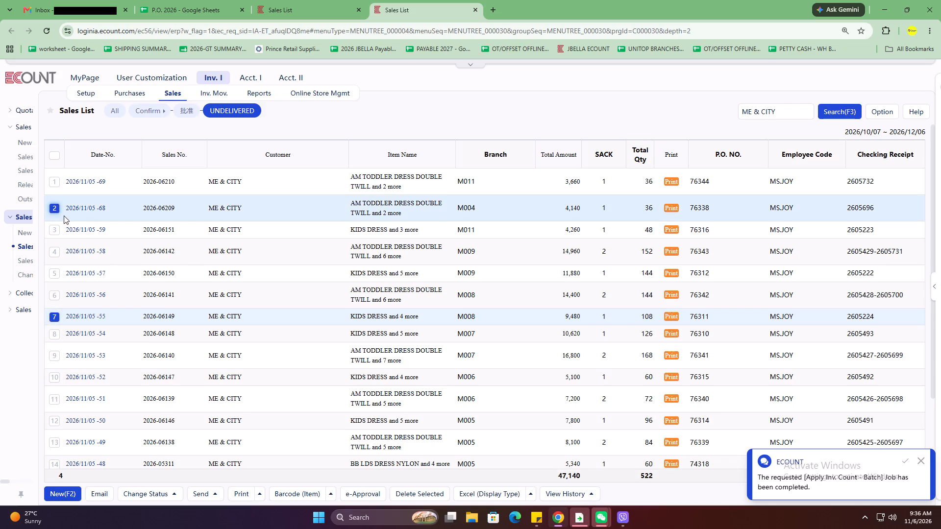
scroll(81, 277, "down", 6)
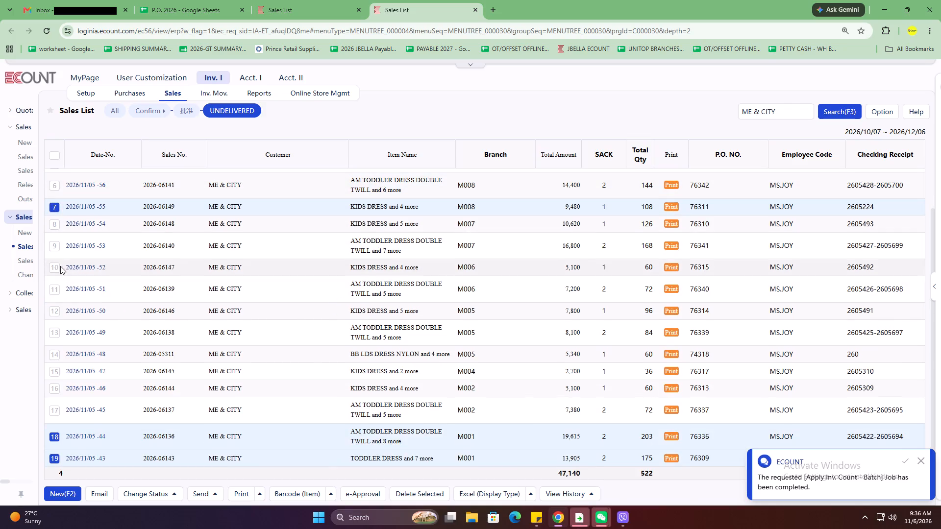
scroll(68, 392, "up", 2)
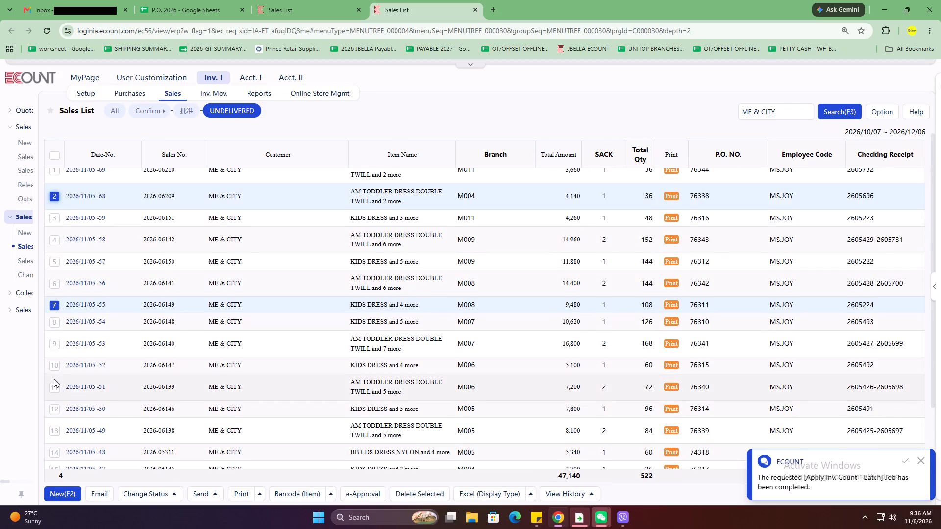
left_click(55, 380)
left_click(60, 385)
left_click(54, 392)
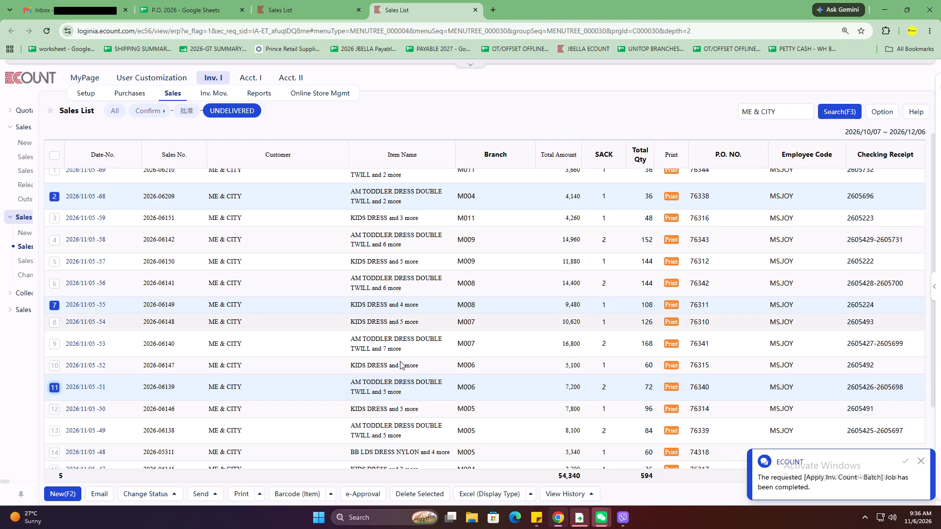
left_click(52, 262)
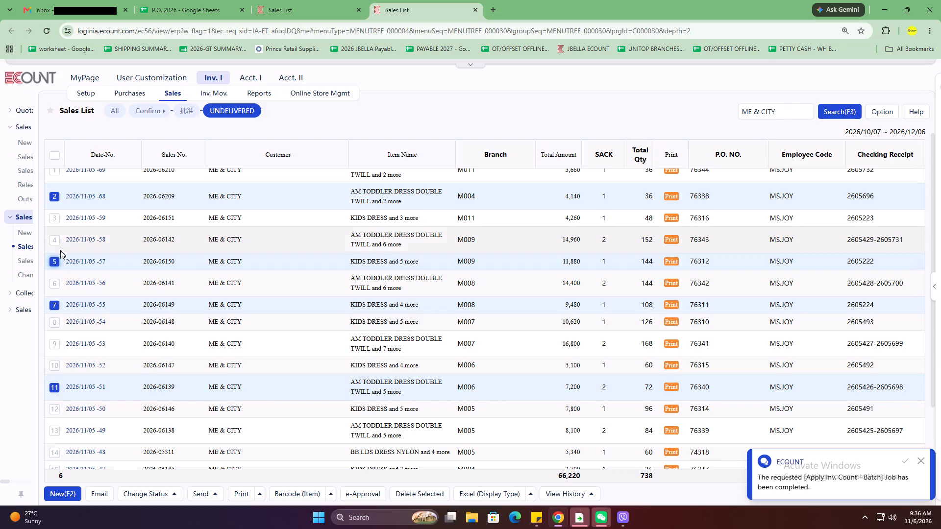
left_click(50, 216)
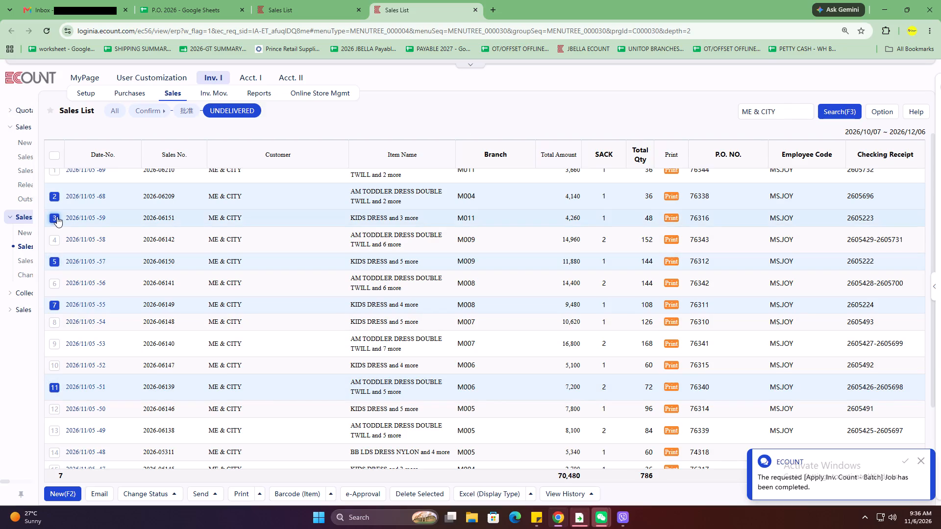
scroll(90, 229, "up", 2)
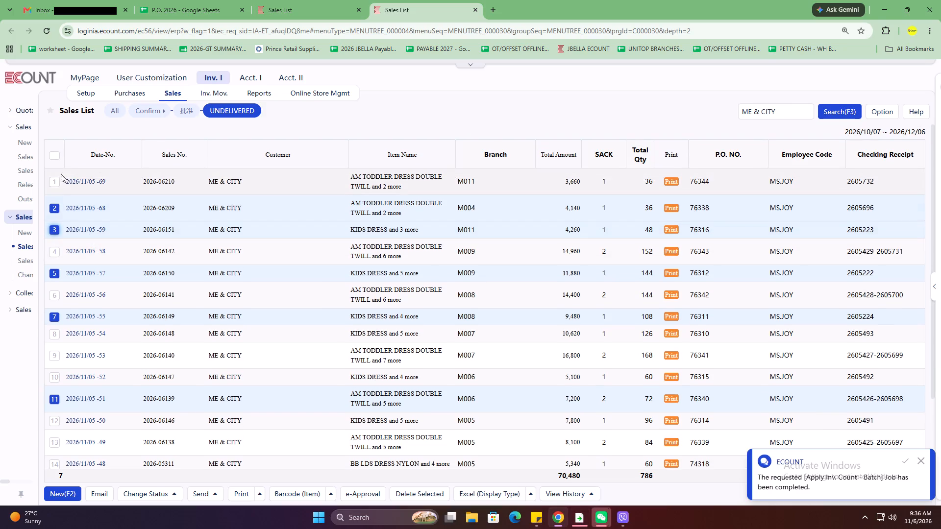
left_click(56, 179)
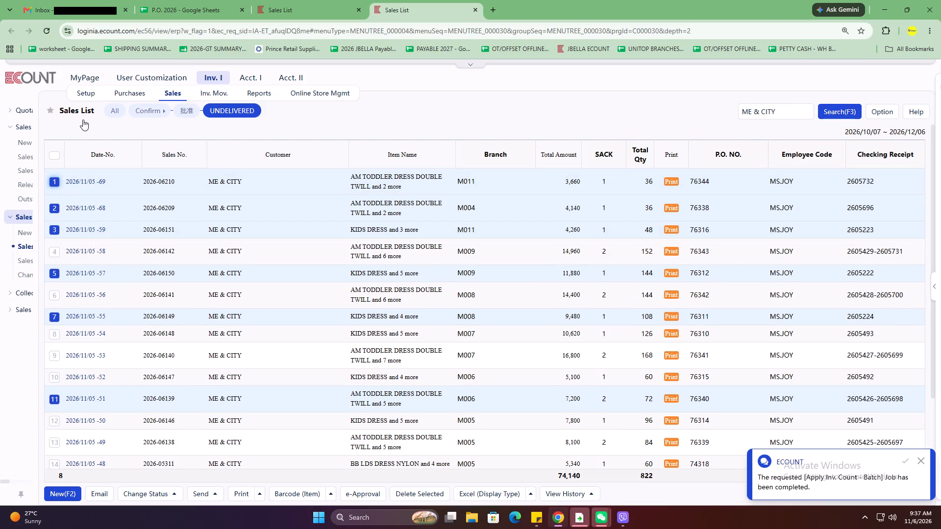
left_click(53, 336)
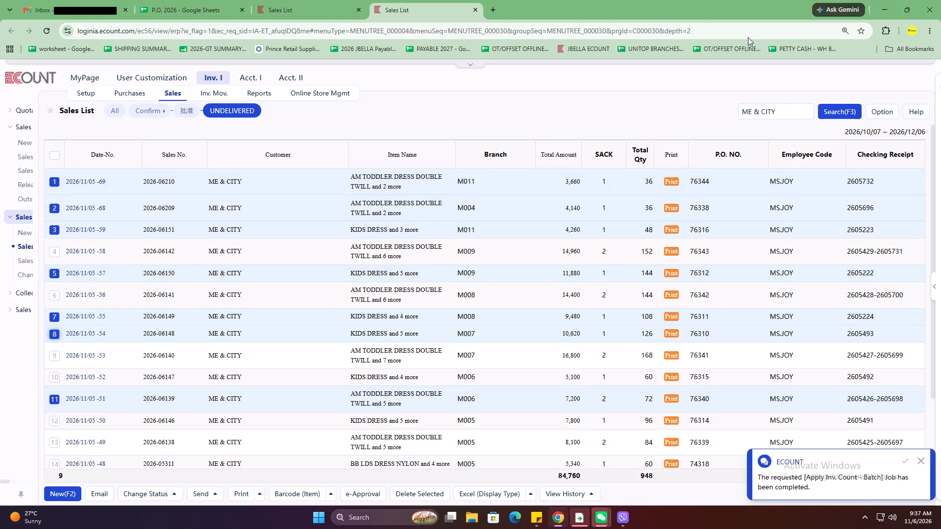
left_click(56, 248)
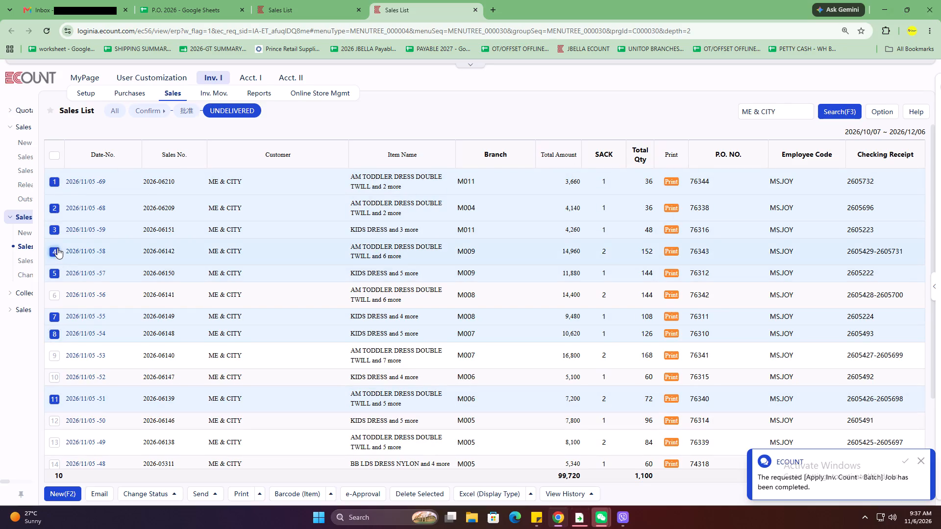
left_click(55, 294)
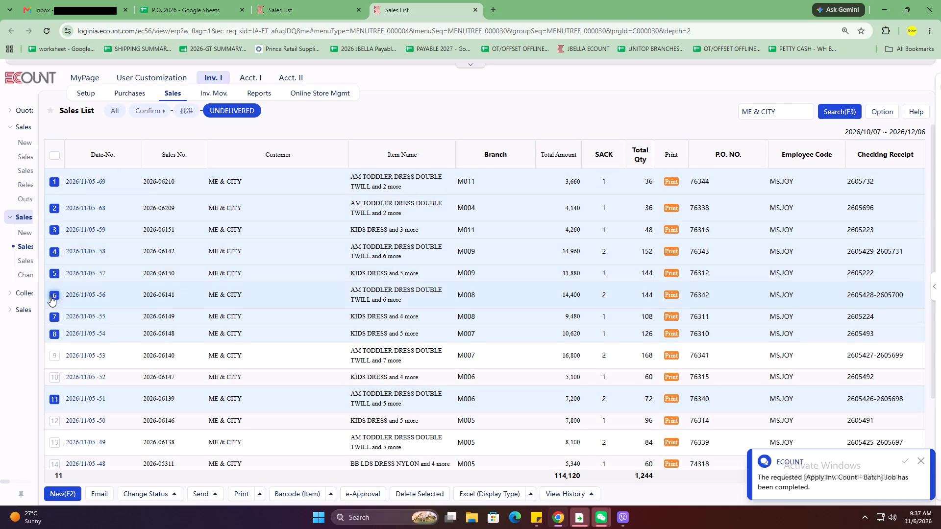
left_click(57, 357)
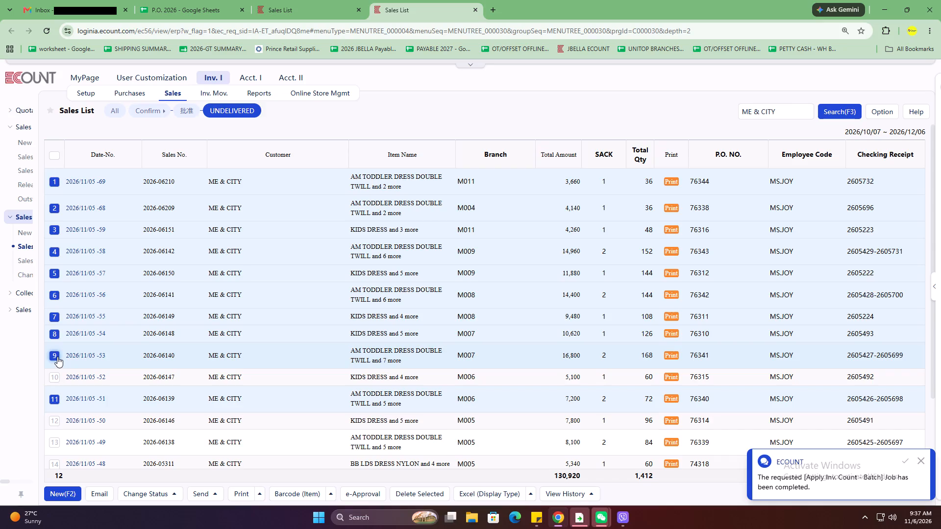
left_click(57, 373)
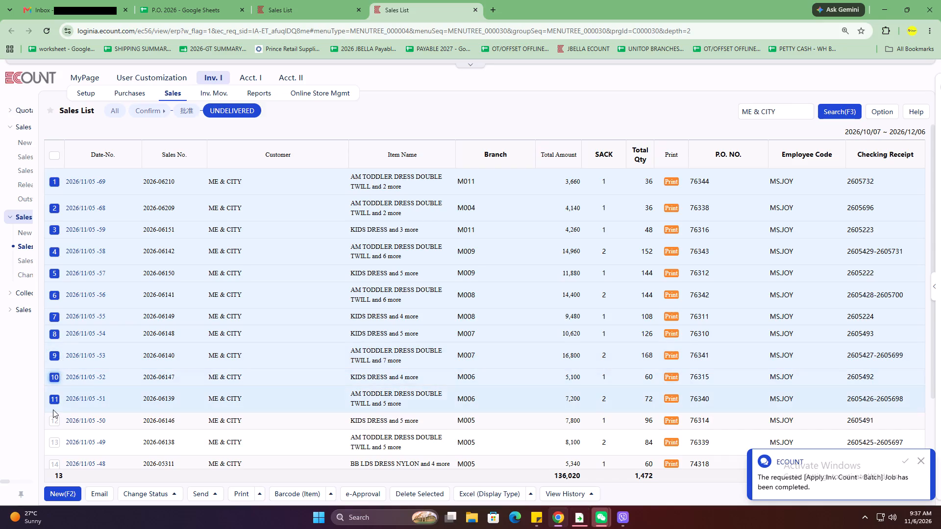
scroll(74, 428, "down", 2)
left_click(56, 367)
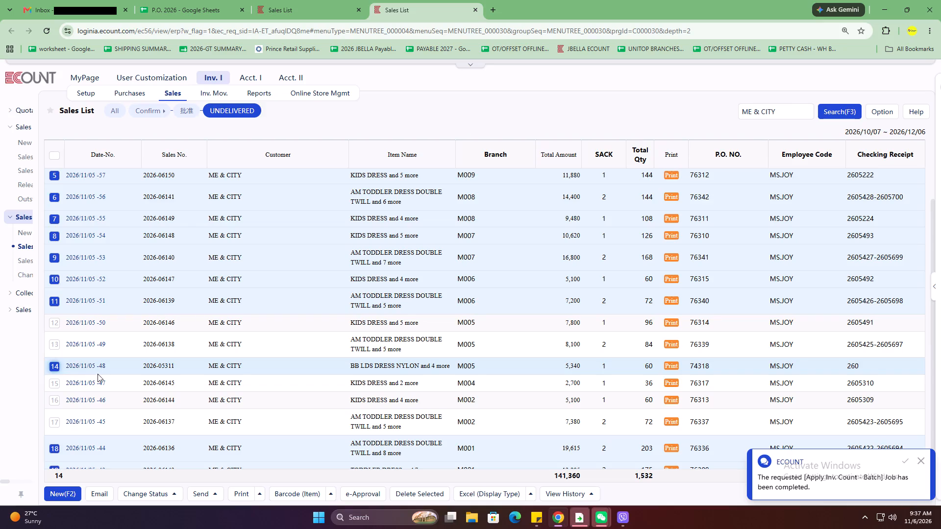
left_click(54, 345)
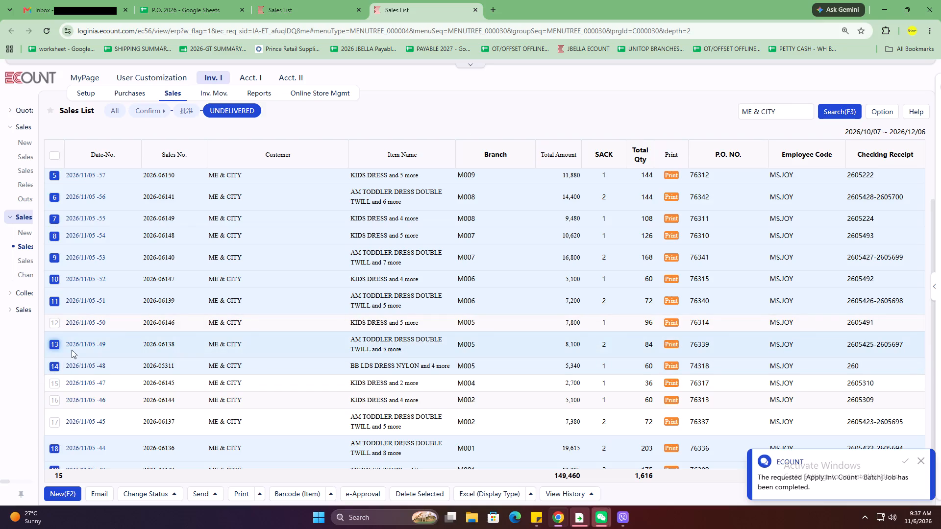
left_click(55, 323)
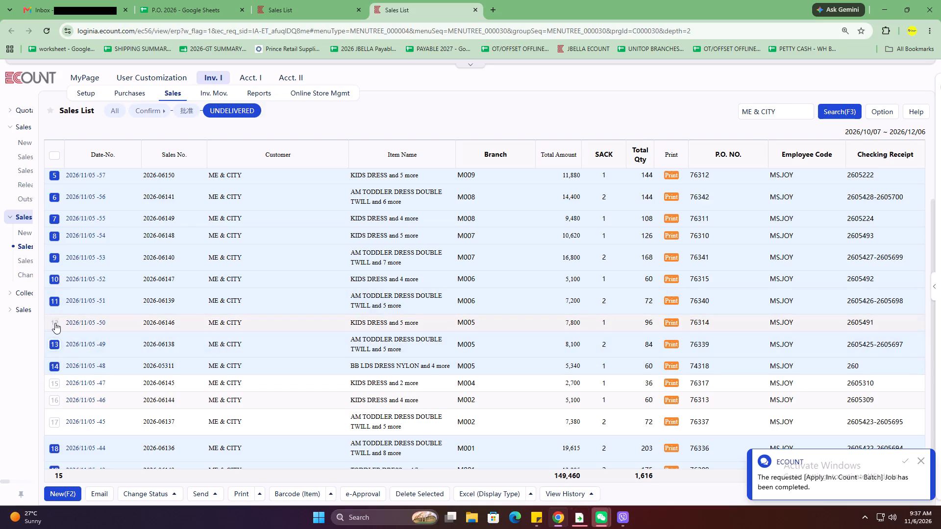
left_click(57, 382)
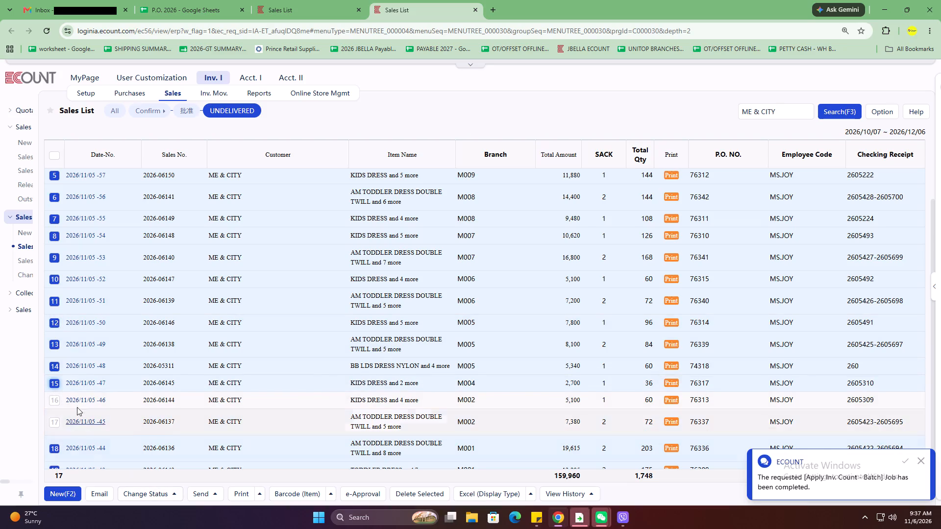
left_click(52, 423)
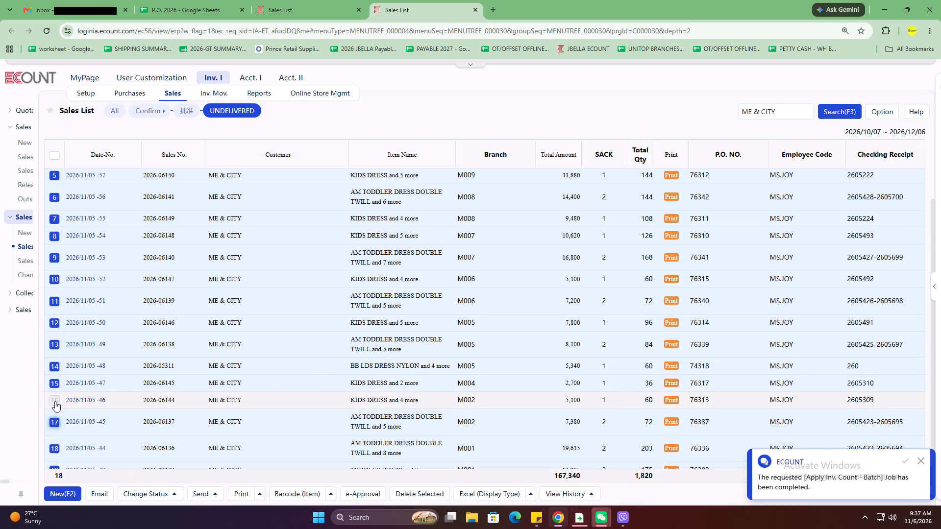
left_click(55, 401)
scroll(171, 382, "down", 8)
scroll(171, 382, "up", 14)
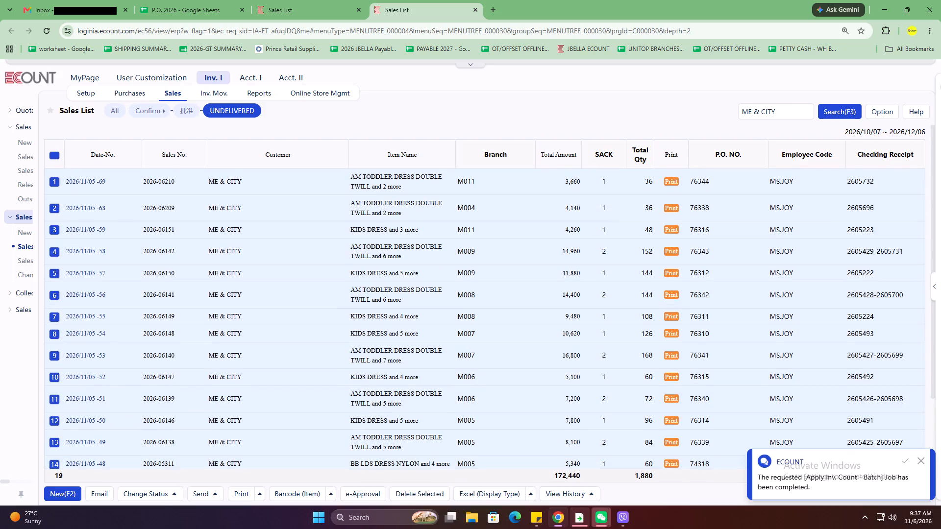
left_click(157, 495)
left_click(165, 458)
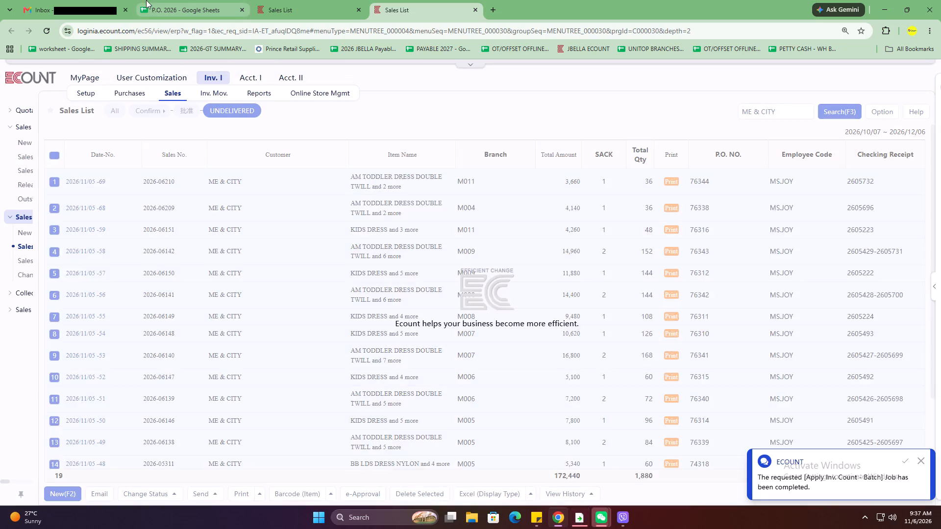
In the P.O. 2026 OCTOBER sheet, find the ME&CITY 1st and 2nd batch orders and set both delivery statuses to COMPLETED.
left_click(176, 0)
left_click(244, 283)
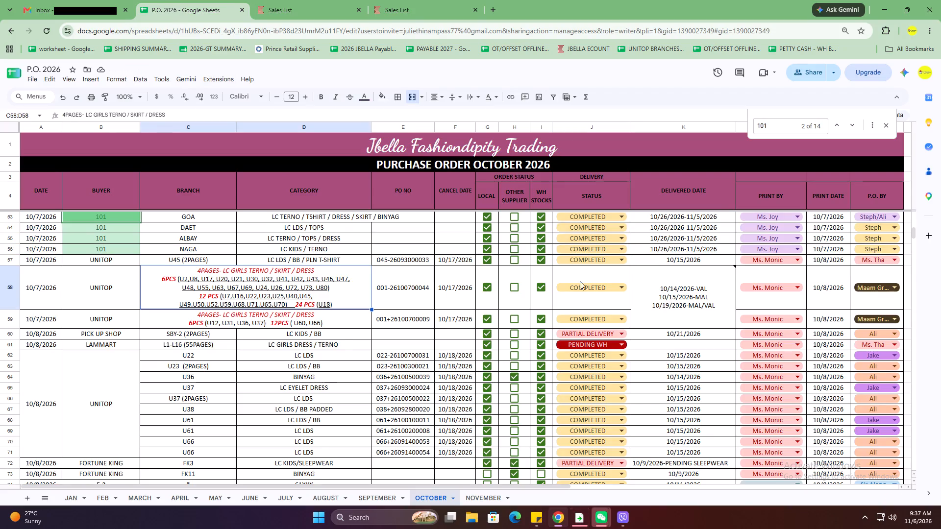
left_click_drag(781, 123, 734, 121)
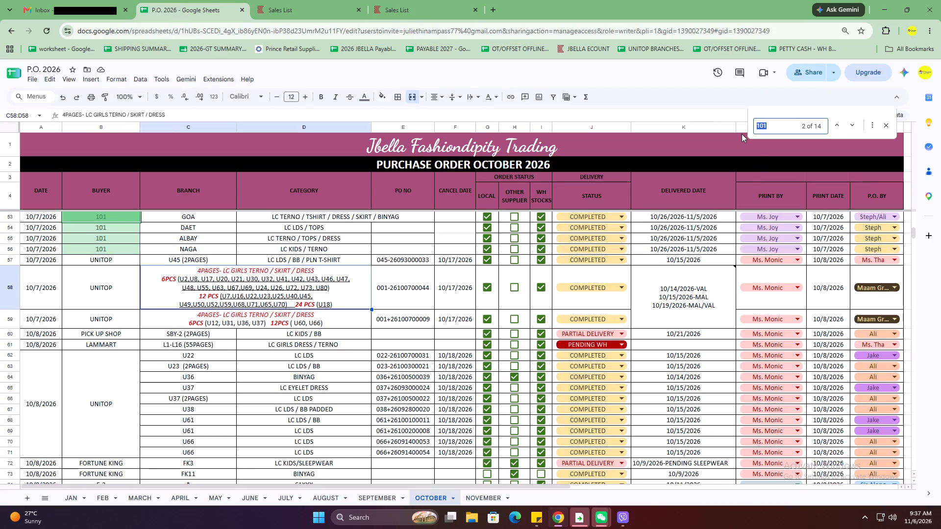
key("m")
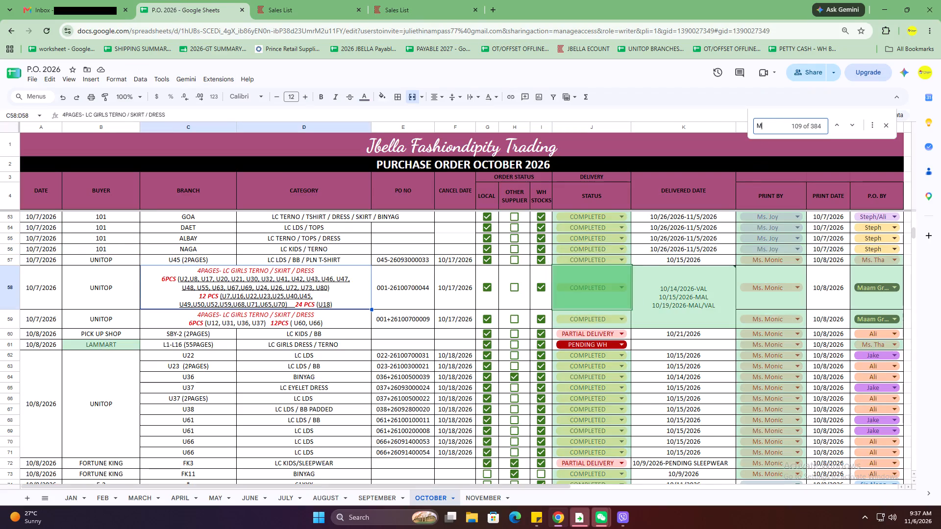
type("E&")
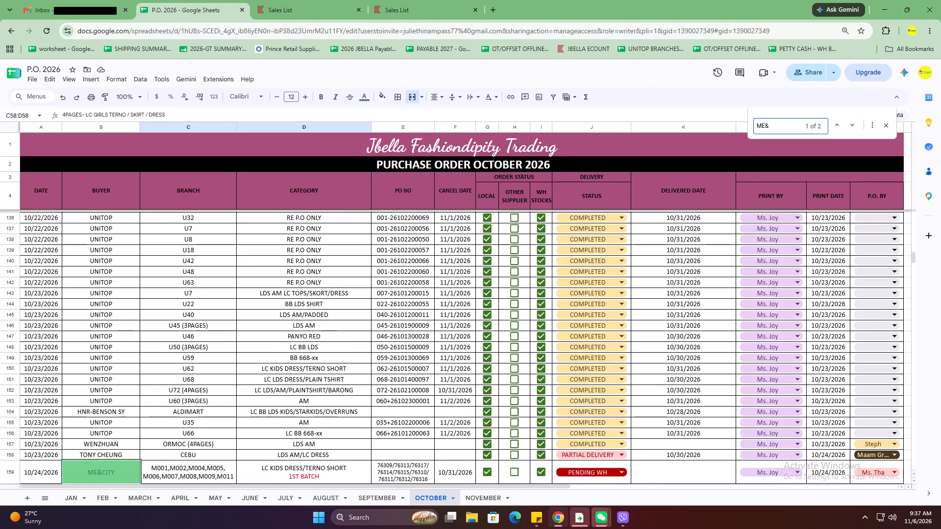
type("CITY")
key("Return")
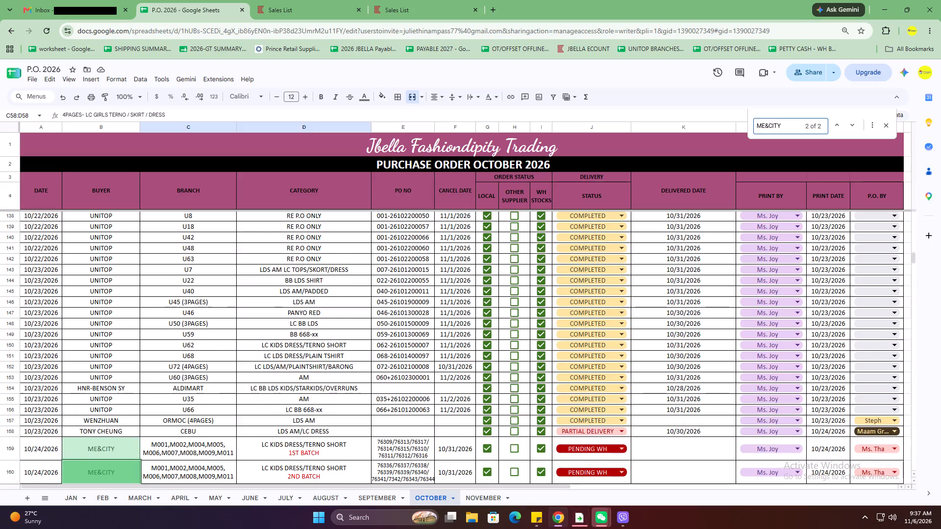
scroll(438, 256, "down", 1)
left_click(576, 399)
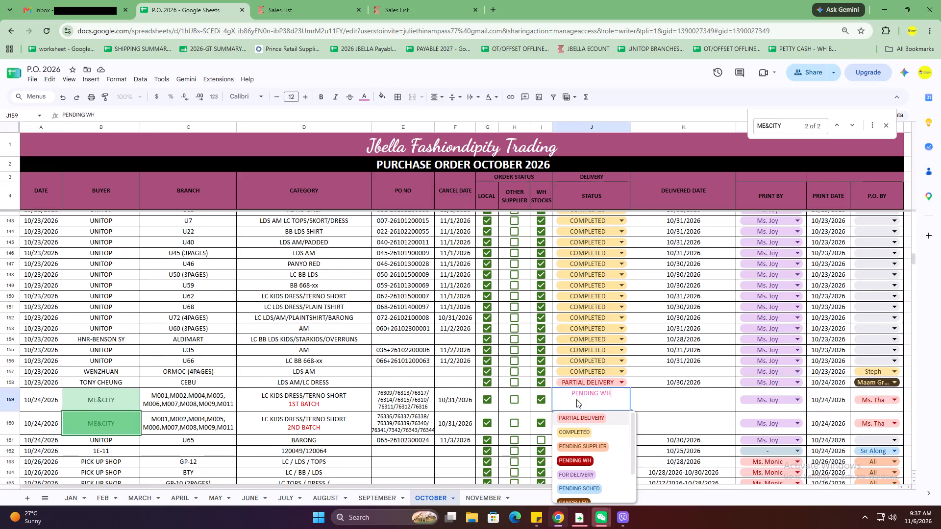
left_click(563, 435)
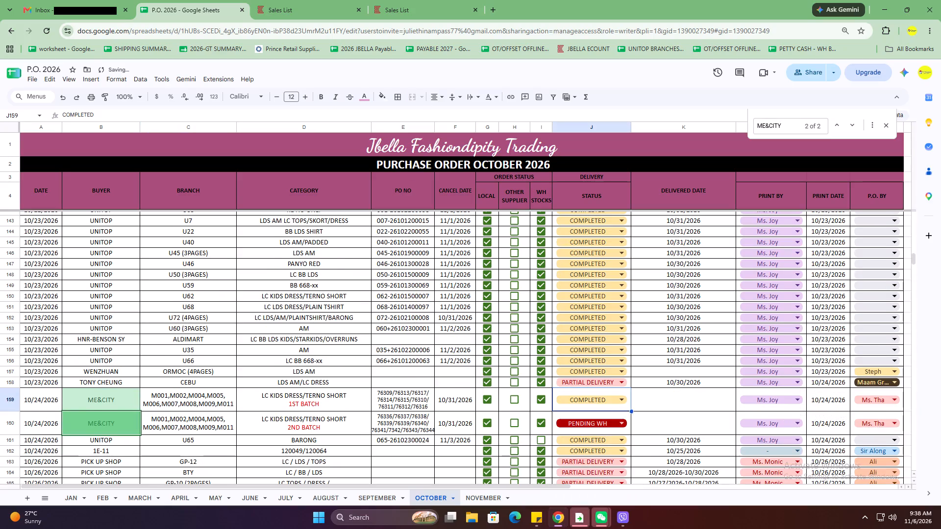
left_click_drag(630, 410, 630, 425)
Enter 11/5/2026 as the delivered date of the ME&CITY 1st batch order and copy it to the 2nd batch order.
left_click(642, 404)
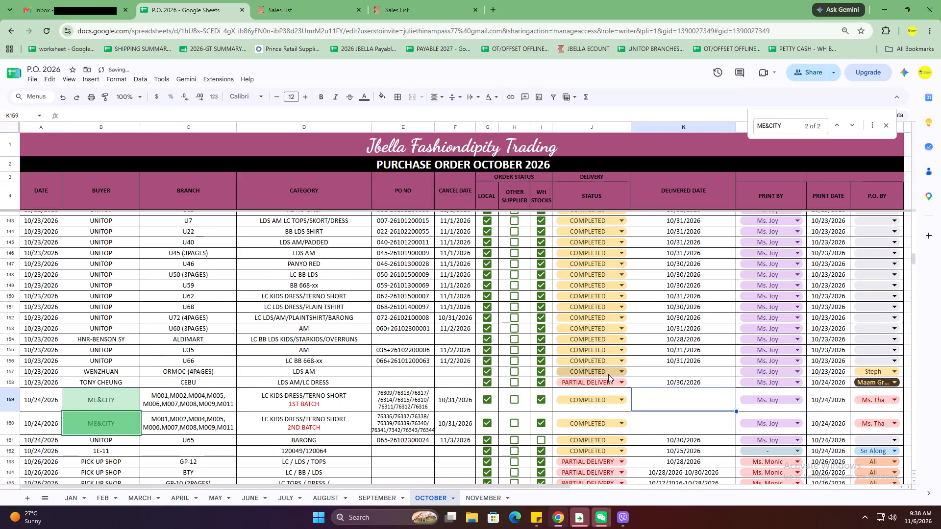
key("1")
type("1/5")
key("0")
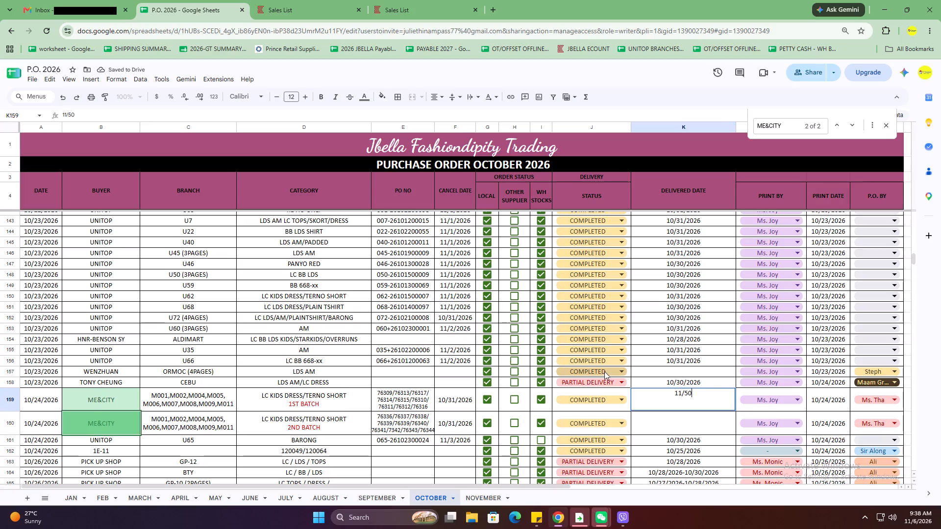
key("BackSpace")
type("/2026")
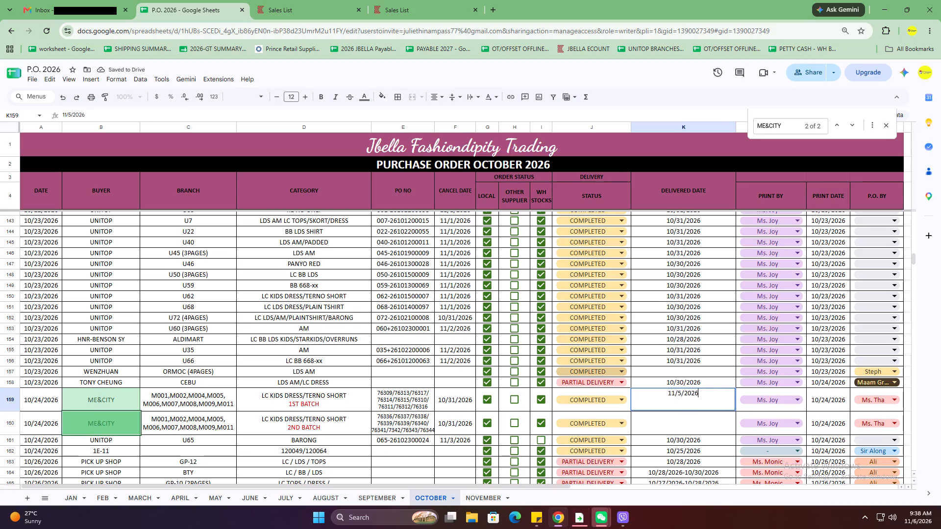
key("Down")
key("Up")
key("ctrl+c")
key("Down")
key("ctrl+v")
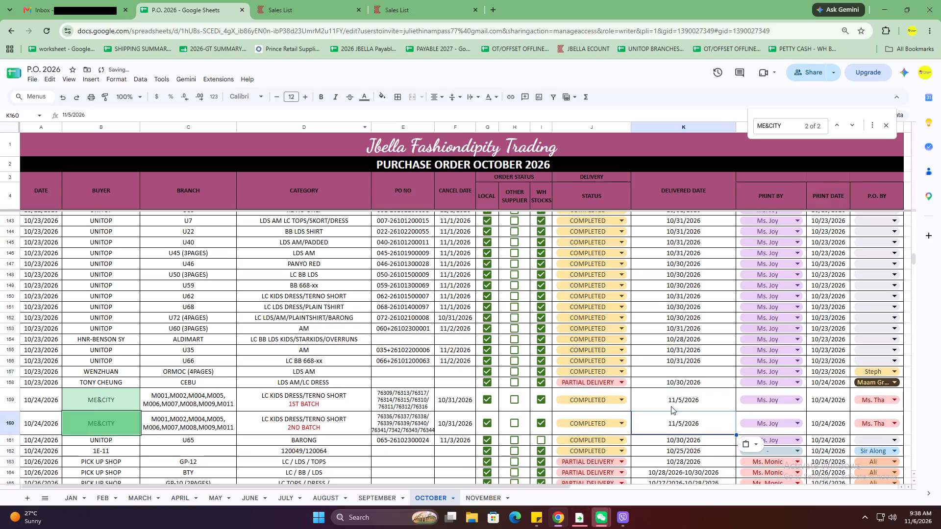
Append the note (UNSERVE ITEMS RE P.O) on a second line under the ME&CITY 1st batch order's delivered date.
double_click(716, 403)
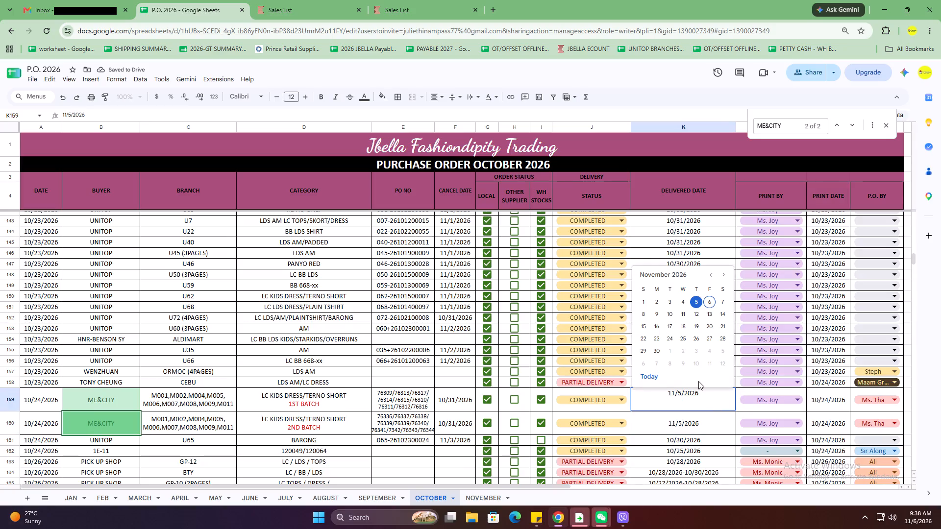
key("space")
key("shift+parenleft")
type("UNSER")
type("VE")
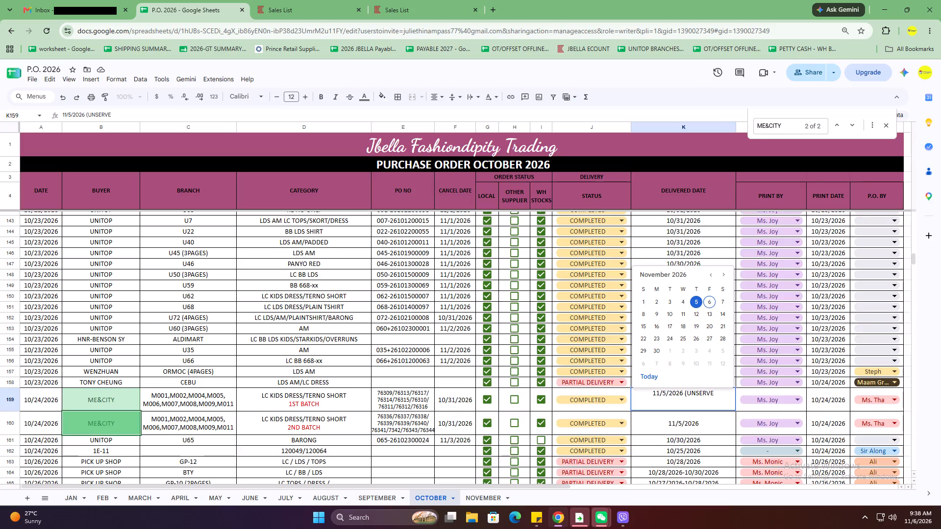
key("space")
type("ITEMS")
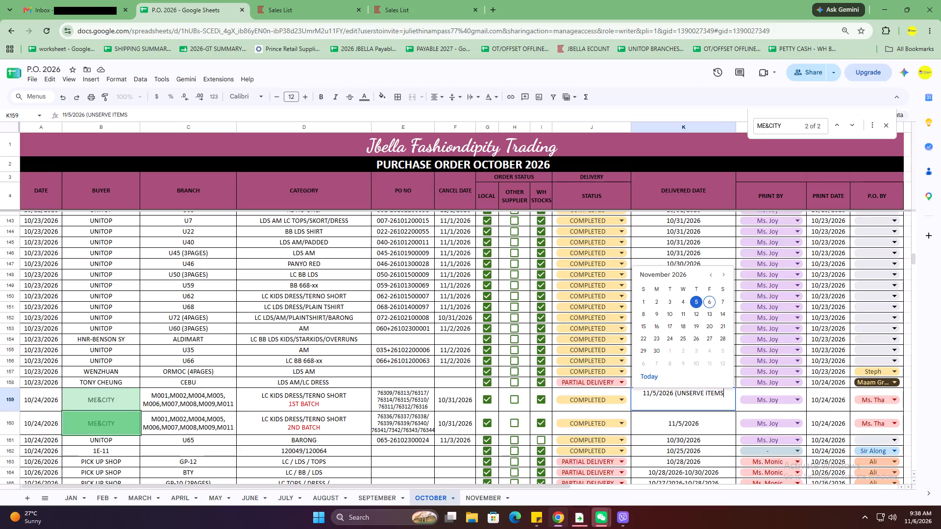
key("alt+Return")
type("RE P.O")
key("shift+parenright")
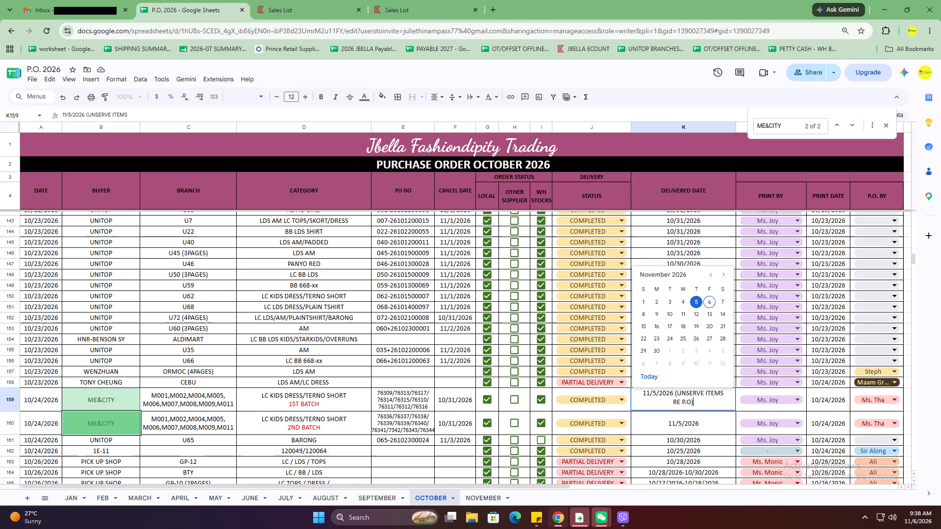
left_click(675, 393)
key("alt+Return")
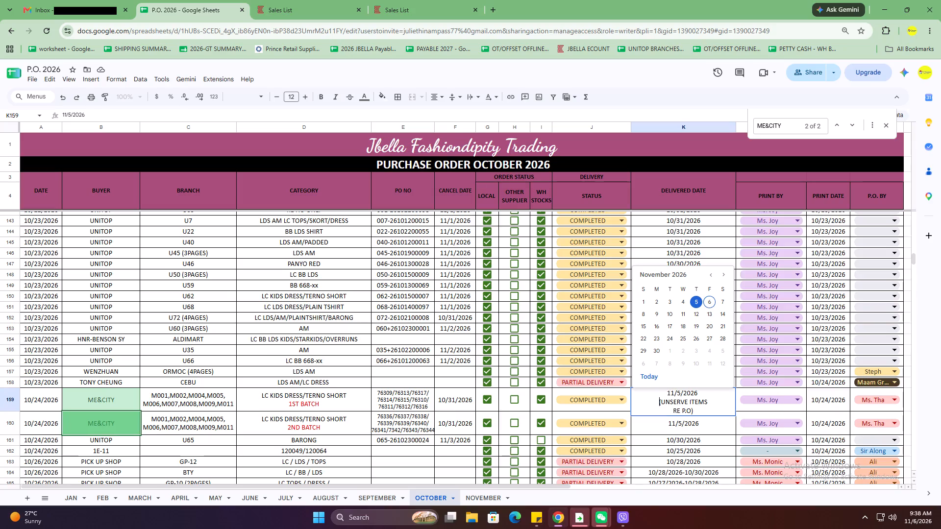
left_click(670, 414)
key("BackSpace")
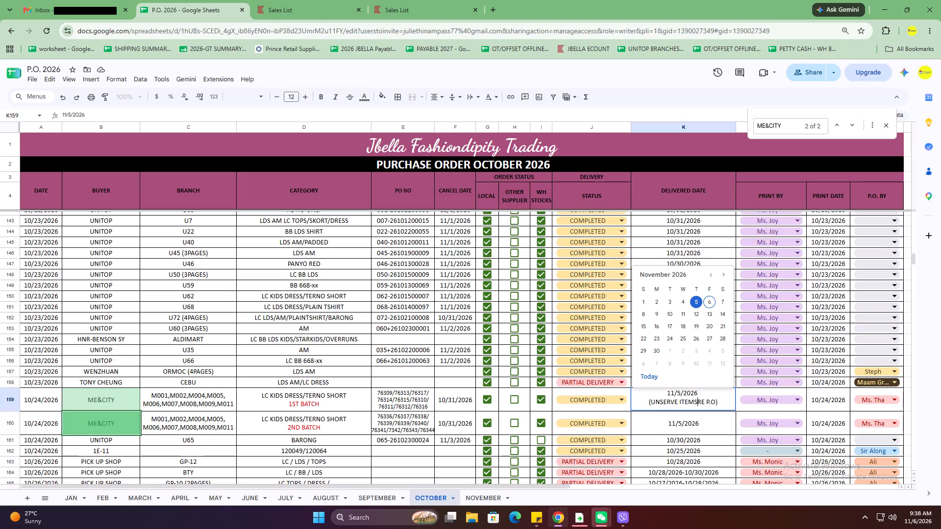
key("space")
left_click(695, 426)
Copy the 1st batch order's delivered date with its note to the ME&CITY 2nd batch order.
left_click(695, 396)
key("ctrl+c")
left_click(691, 421, "ctrl")
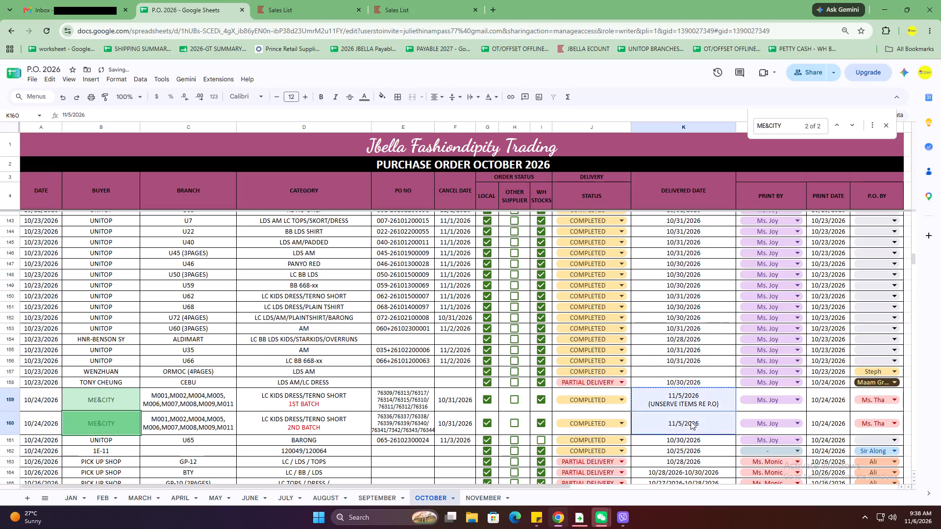
key("ctrl+v")
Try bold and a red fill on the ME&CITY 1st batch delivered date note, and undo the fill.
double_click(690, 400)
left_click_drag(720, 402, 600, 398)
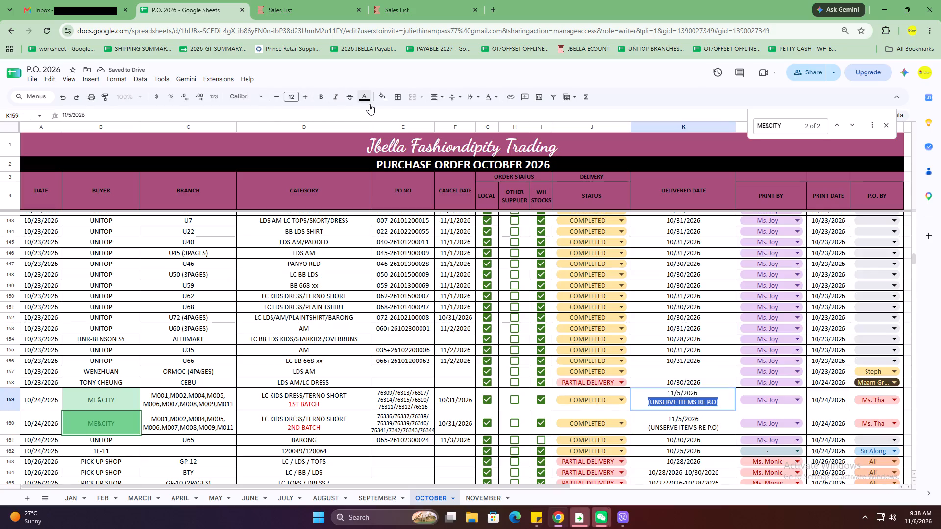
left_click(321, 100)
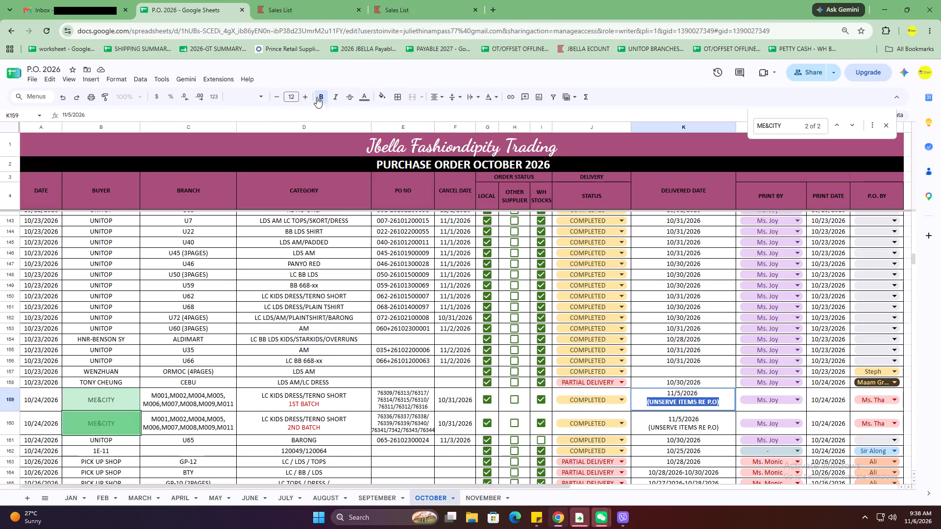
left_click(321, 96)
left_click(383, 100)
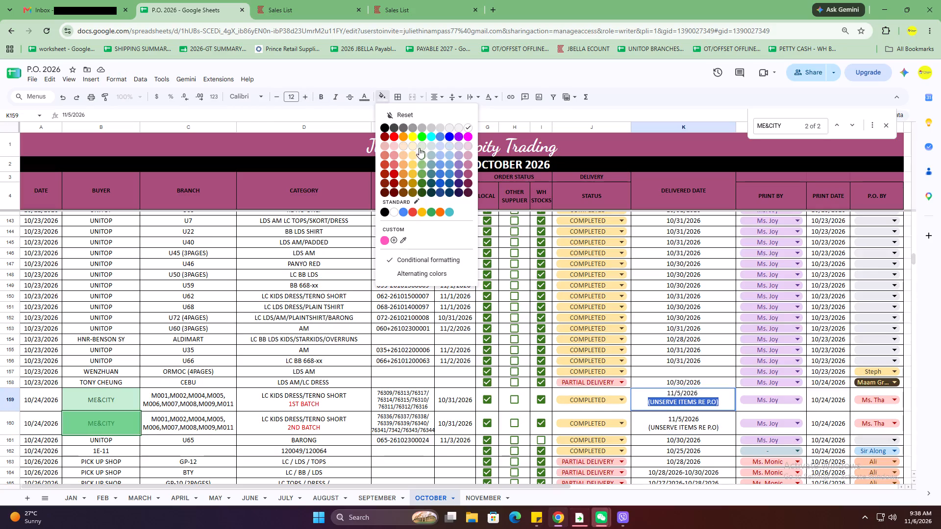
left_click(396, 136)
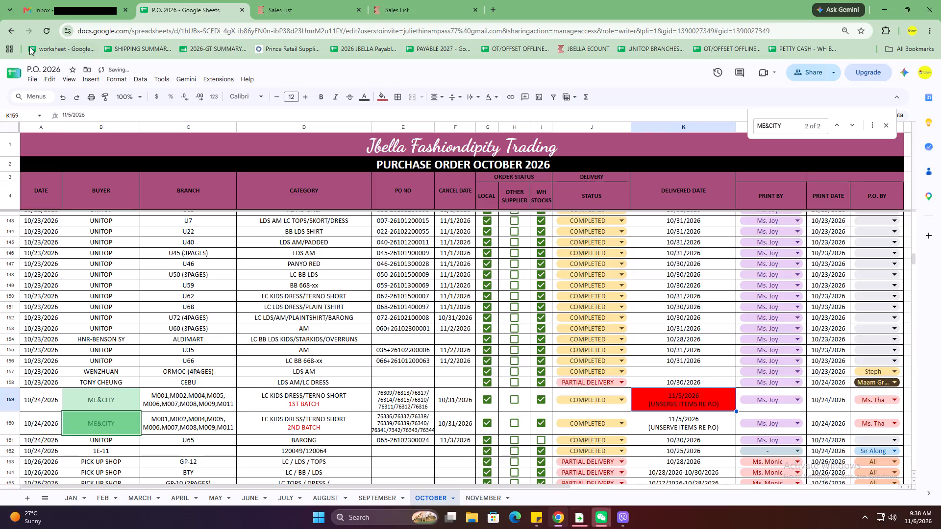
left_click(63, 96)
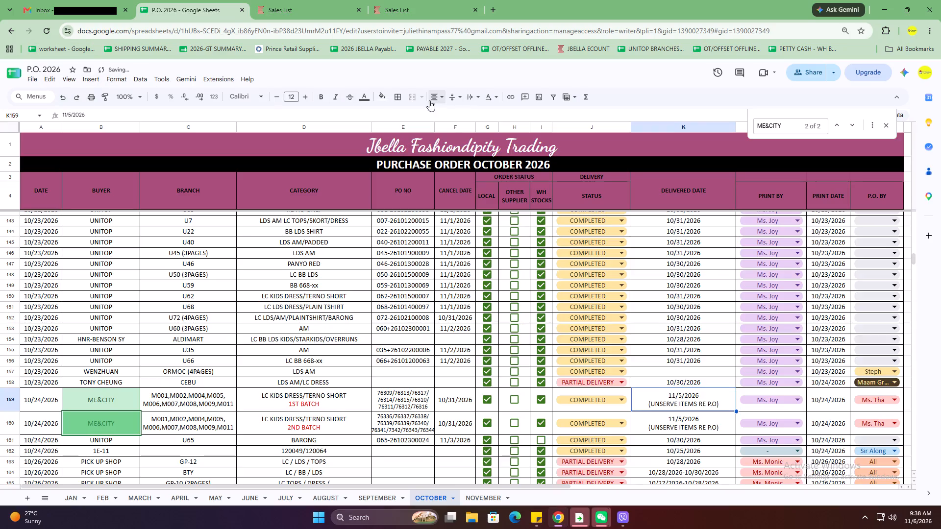
Colour the (UNSERVE ITEMS RE P.O) note red in the ME&CITY 1st batch delivered date cell, with the date in black.
left_click(362, 99)
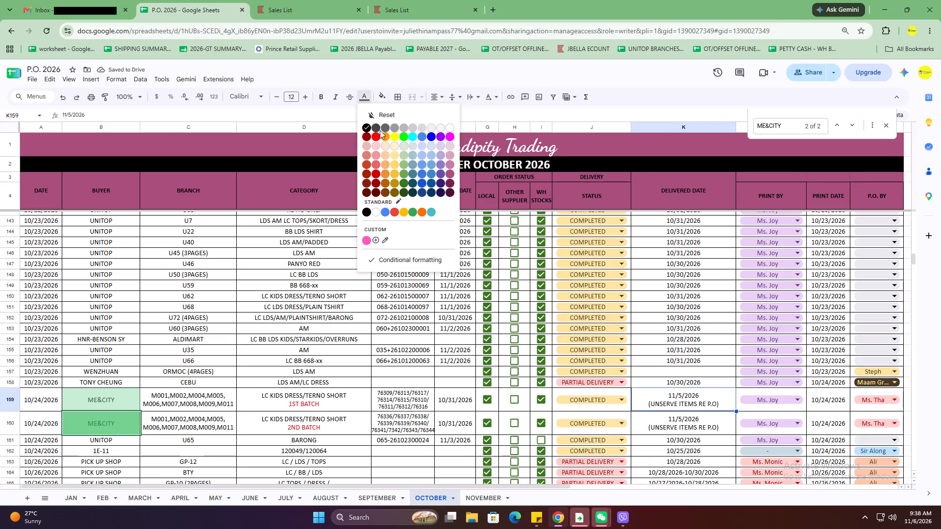
left_click(374, 137)
triple_click(676, 392)
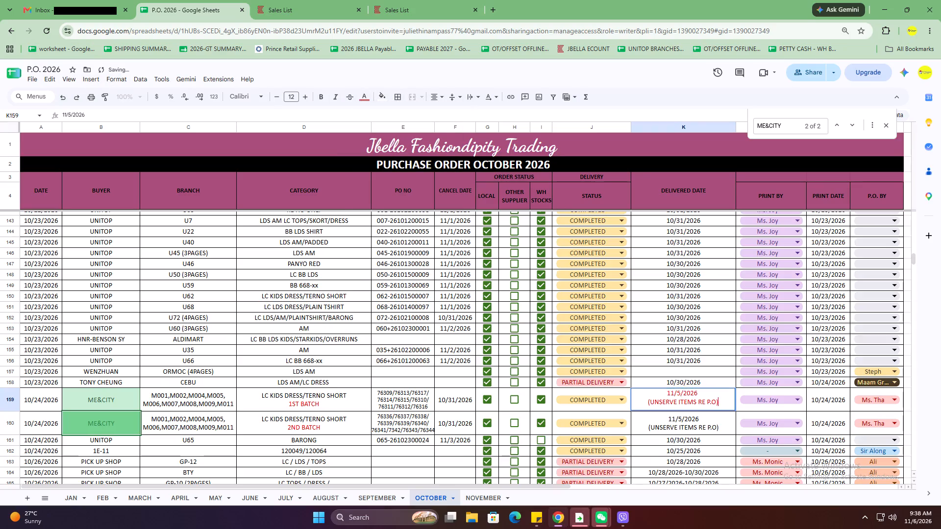
left_click(367, 98)
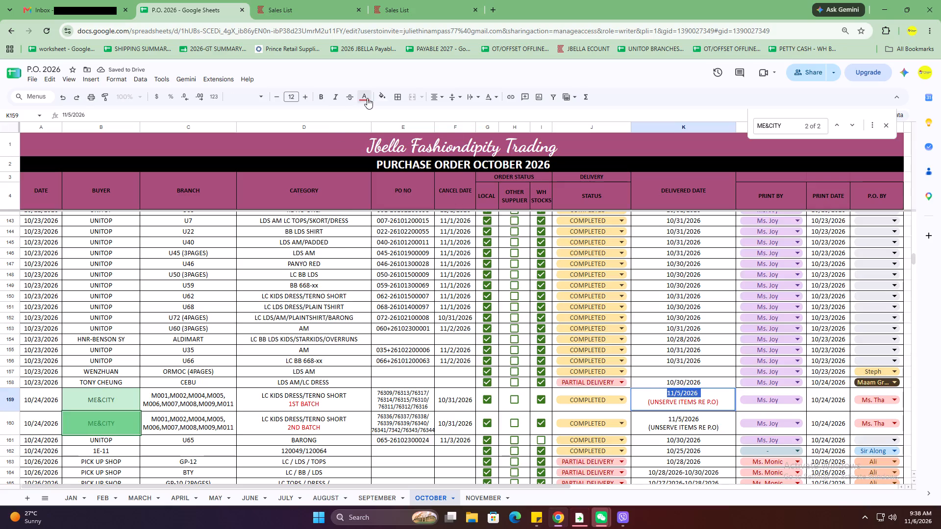
left_click(368, 126)
left_click(704, 410)
left_click(697, 413)
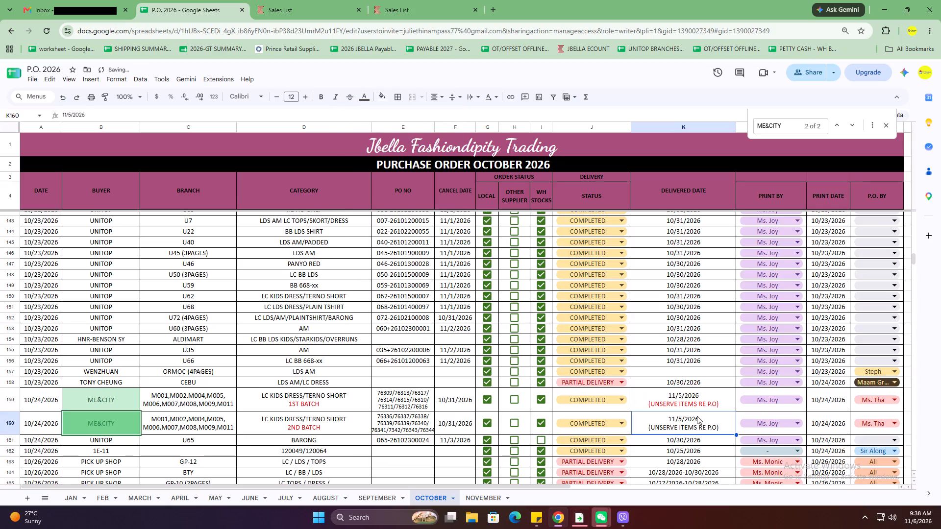
Copy the ME&CITY 1st batch delivered date with its red (UNSERVE ITEMS RE P.O) note to the 2nd batch order.
left_click(697, 403)
key("ctrl+c")
left_click(696, 421)
key("ctrl+v")
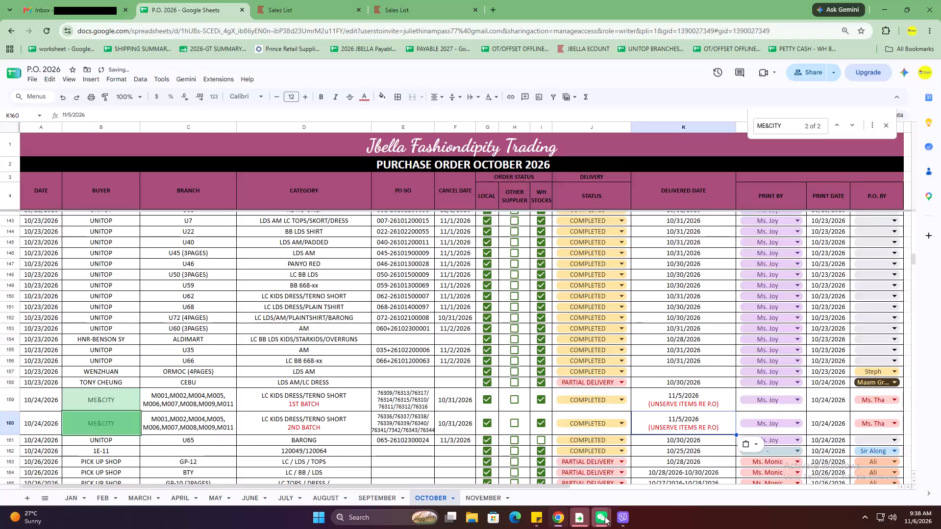
left_click(605, 516)
left_click(601, 512)
left_click(608, 478)
scroll(405, 263, "up", 7)
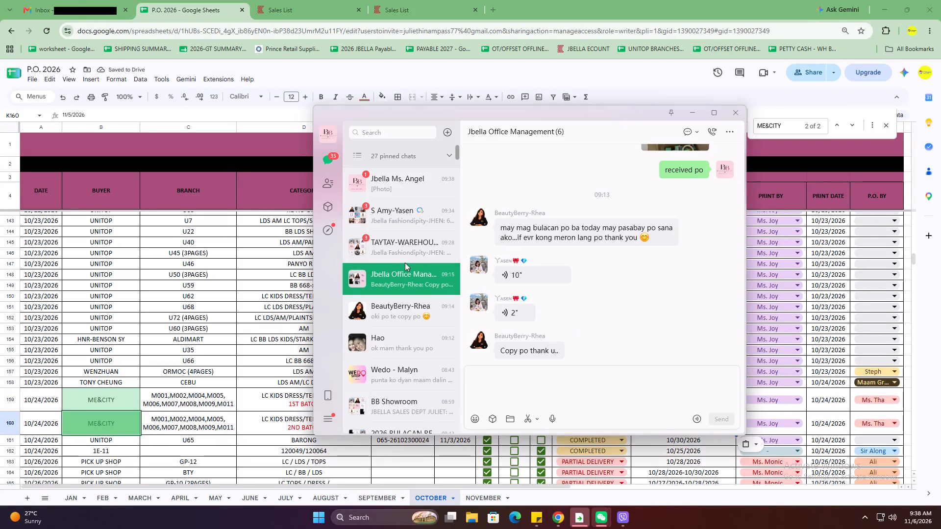
left_click(404, 186)
left_click(514, 301)
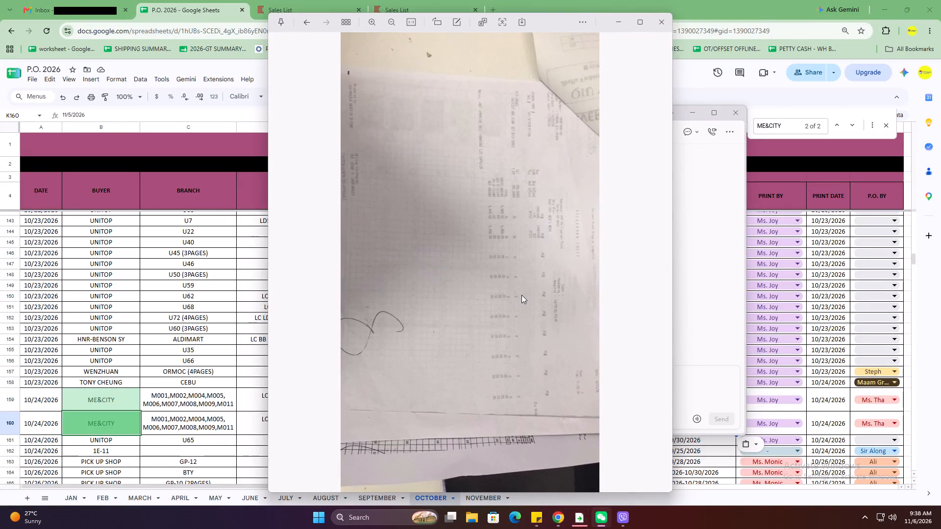
left_click(668, 24)
left_click(544, 385)
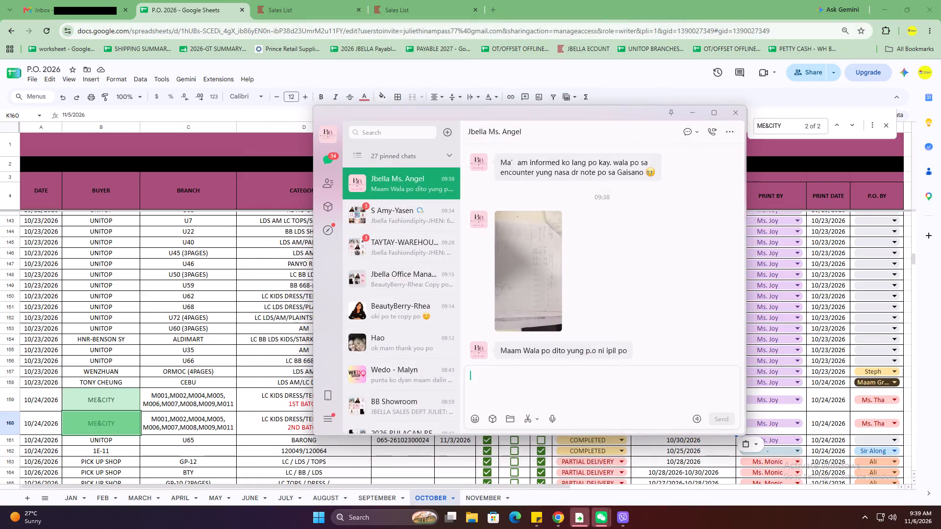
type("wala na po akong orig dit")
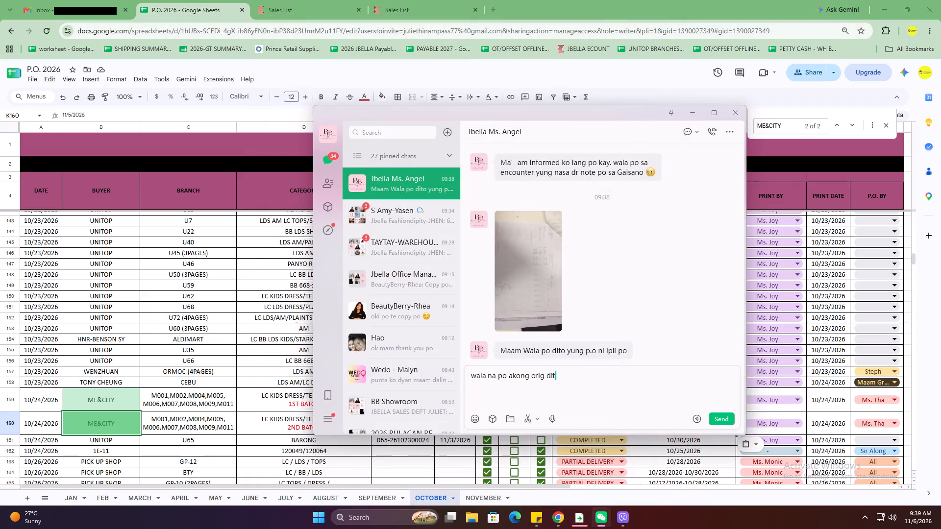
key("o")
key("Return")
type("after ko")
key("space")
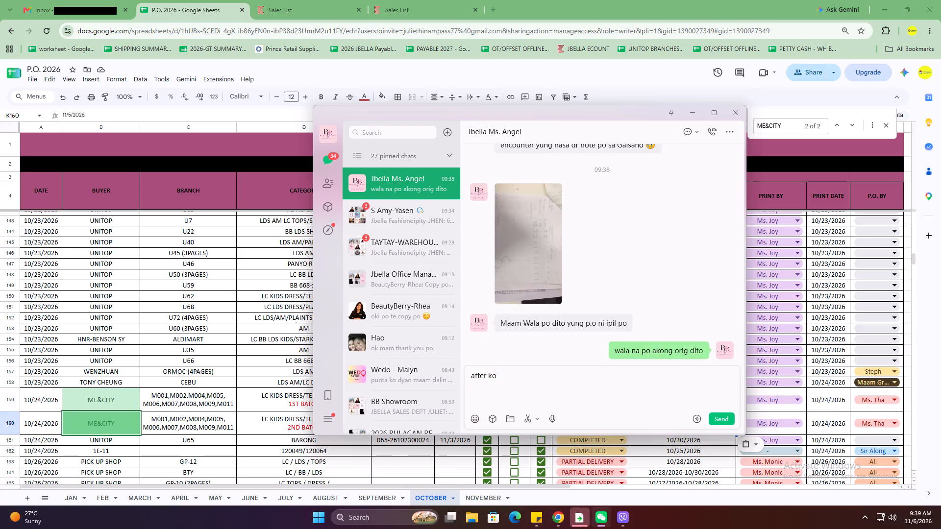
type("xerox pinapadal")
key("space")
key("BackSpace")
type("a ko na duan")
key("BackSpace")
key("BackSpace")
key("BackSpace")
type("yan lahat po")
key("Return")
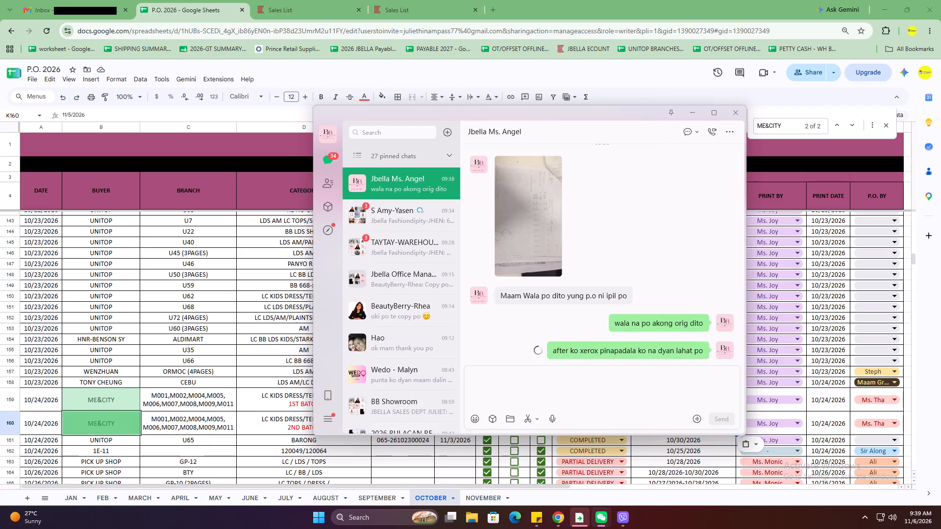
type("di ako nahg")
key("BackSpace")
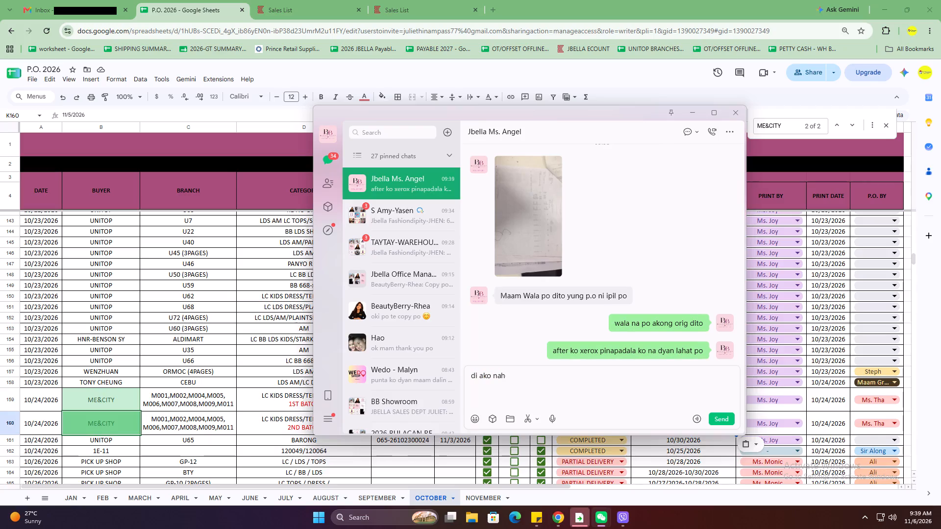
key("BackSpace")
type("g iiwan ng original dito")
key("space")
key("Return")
left_click(421, 223)
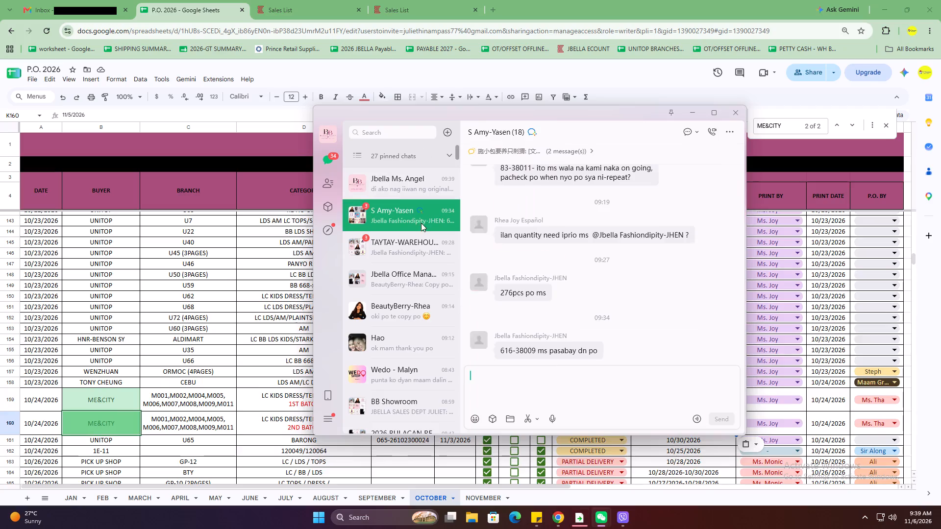
Switch to Chrome and bring up the first ECOUNT Sales List.
left_click(156, 300)
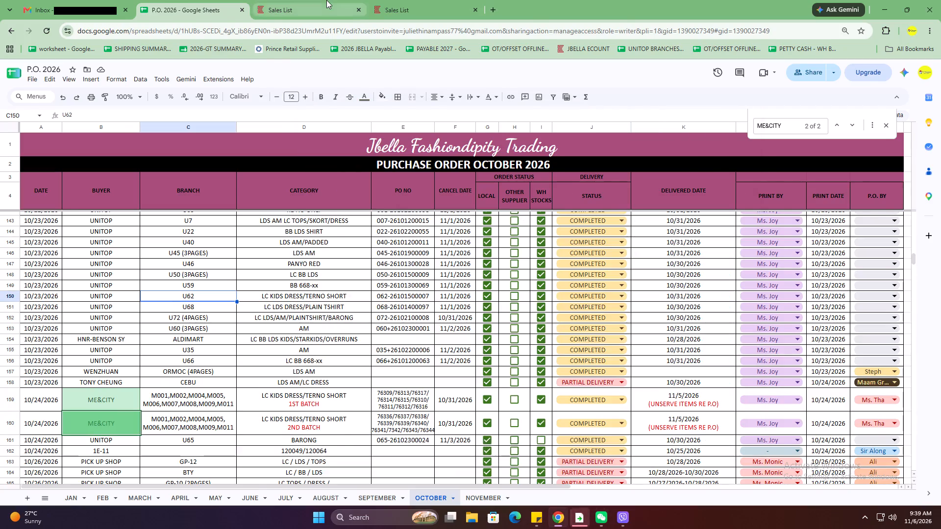
left_click(326, 0)
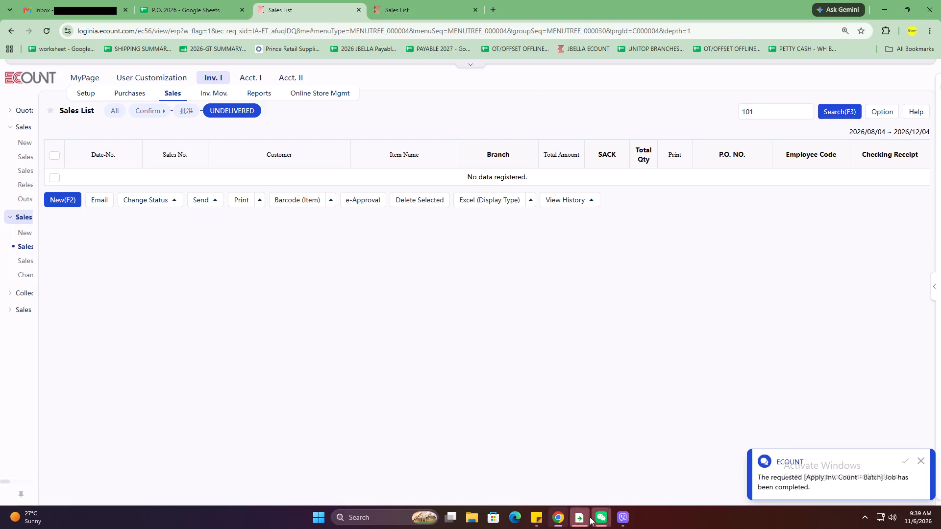
left_click(606, 518)
left_click(623, 471)
left_click(415, 189)
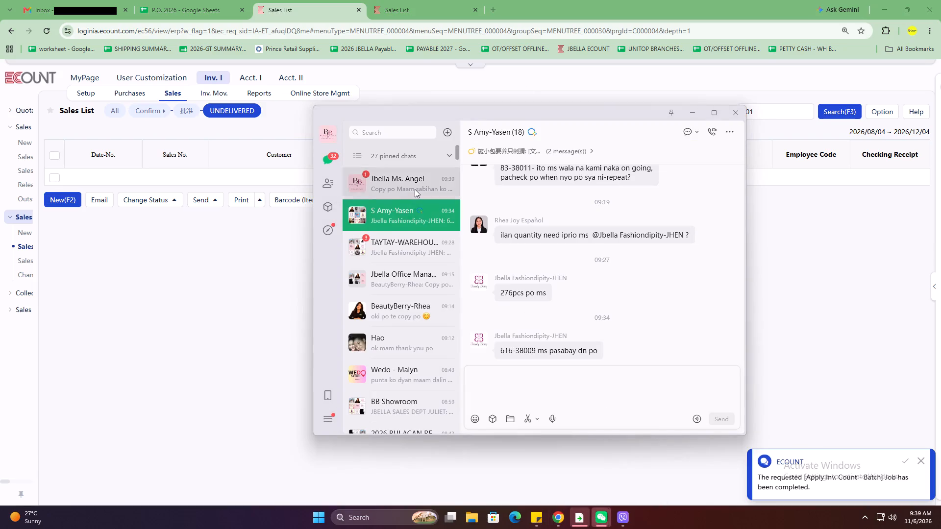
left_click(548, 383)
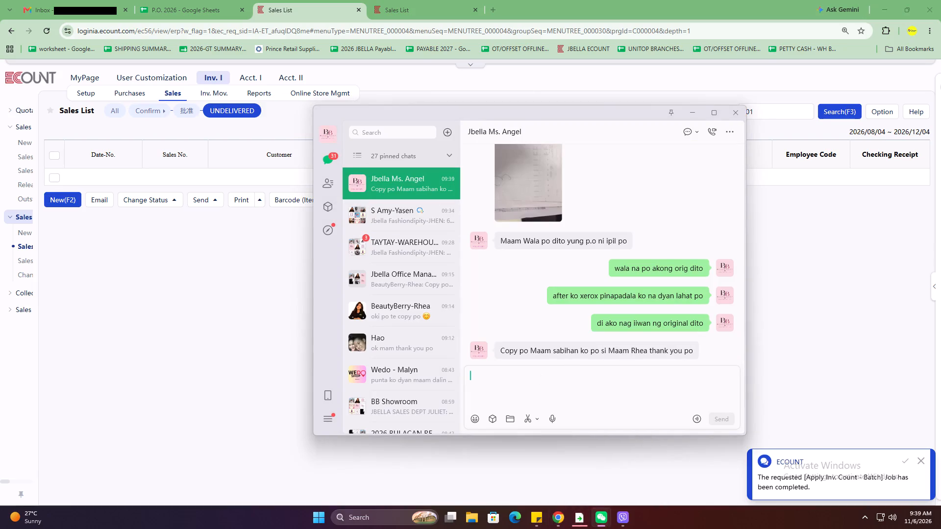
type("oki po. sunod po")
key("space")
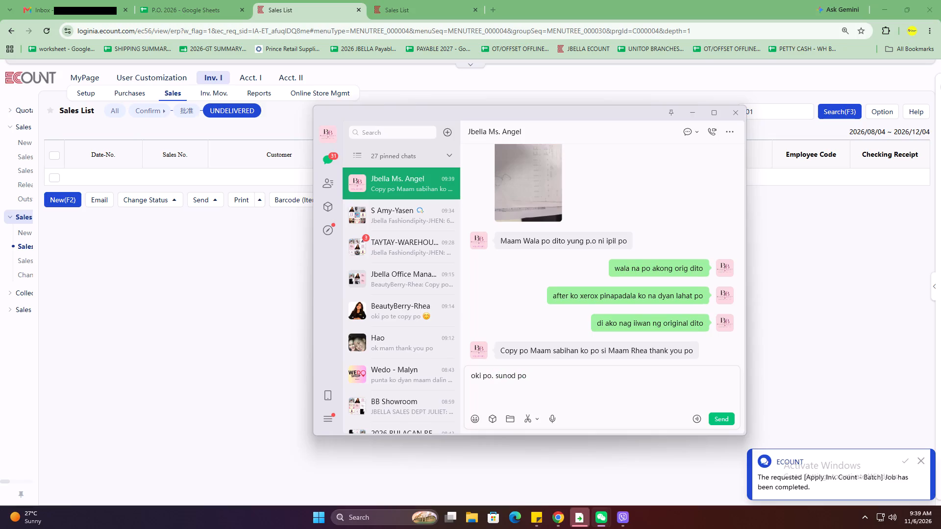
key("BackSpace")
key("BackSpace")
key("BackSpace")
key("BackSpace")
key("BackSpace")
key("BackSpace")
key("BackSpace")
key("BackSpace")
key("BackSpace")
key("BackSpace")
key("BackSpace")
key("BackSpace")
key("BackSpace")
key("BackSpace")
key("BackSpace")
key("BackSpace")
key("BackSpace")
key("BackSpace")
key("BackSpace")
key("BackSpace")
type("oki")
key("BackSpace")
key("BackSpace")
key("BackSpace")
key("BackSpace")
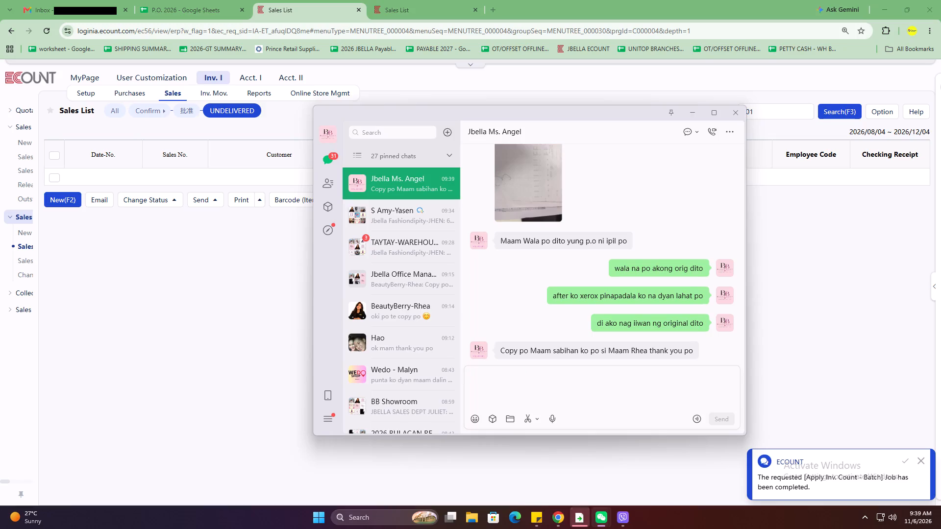
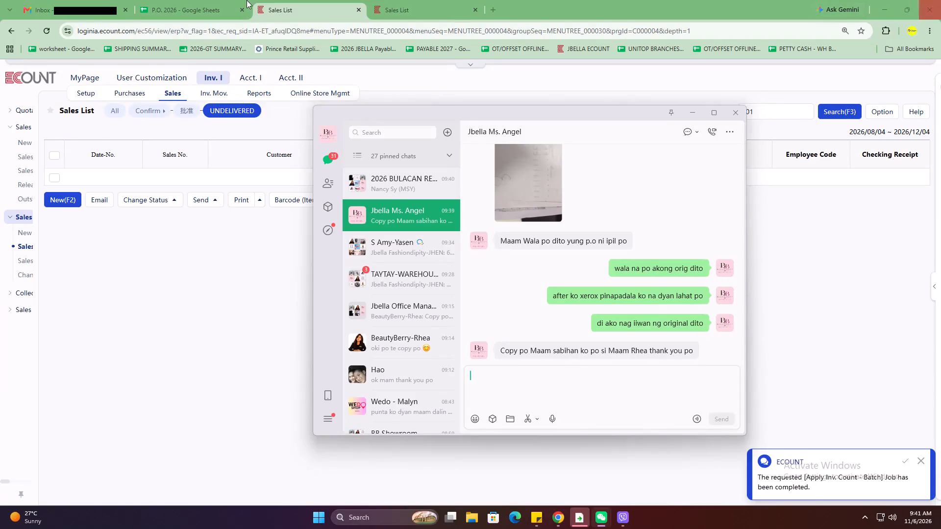
In the Ecount Sales List, search the undelivered sales for isetan and change the status of all the ISETANN DEPT. STORE sales.
left_click(274, 357)
left_click(779, 107)
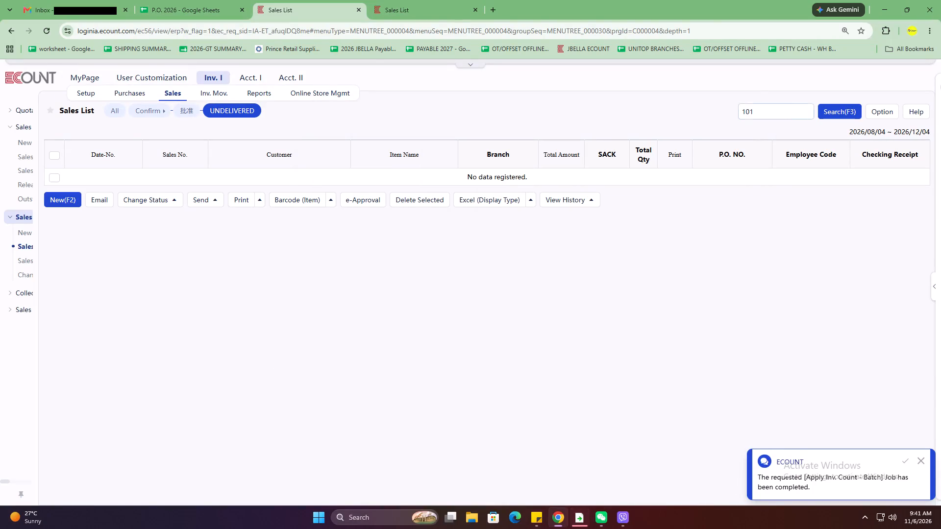
type("isetan")
key("Return")
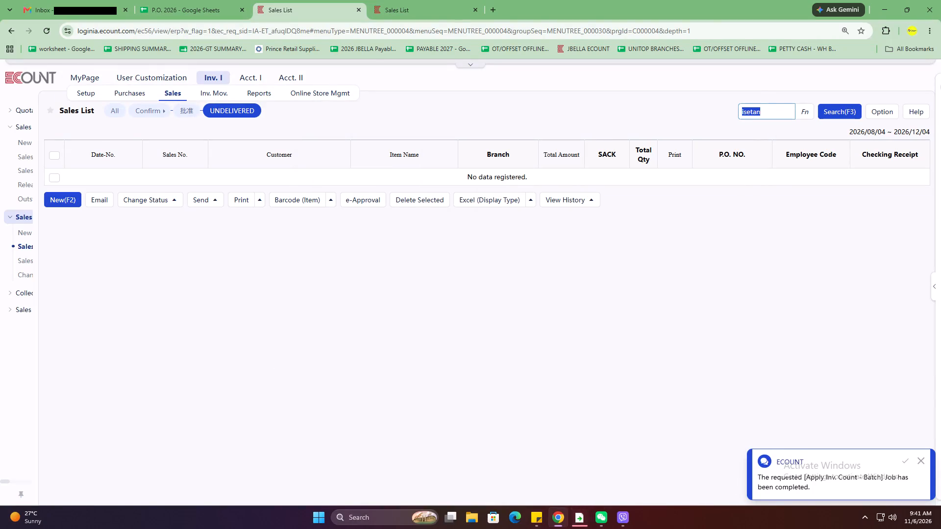
left_click(57, 159)
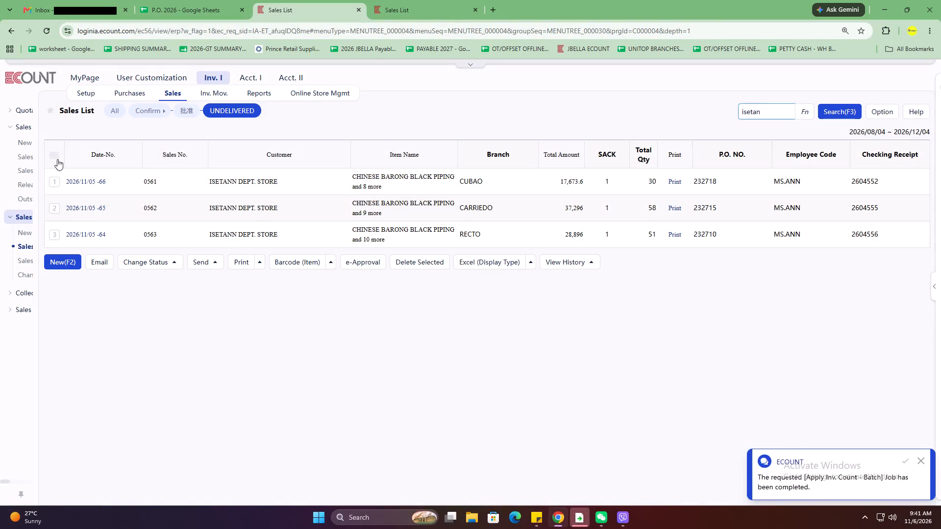
left_click(129, 280)
left_click(145, 243)
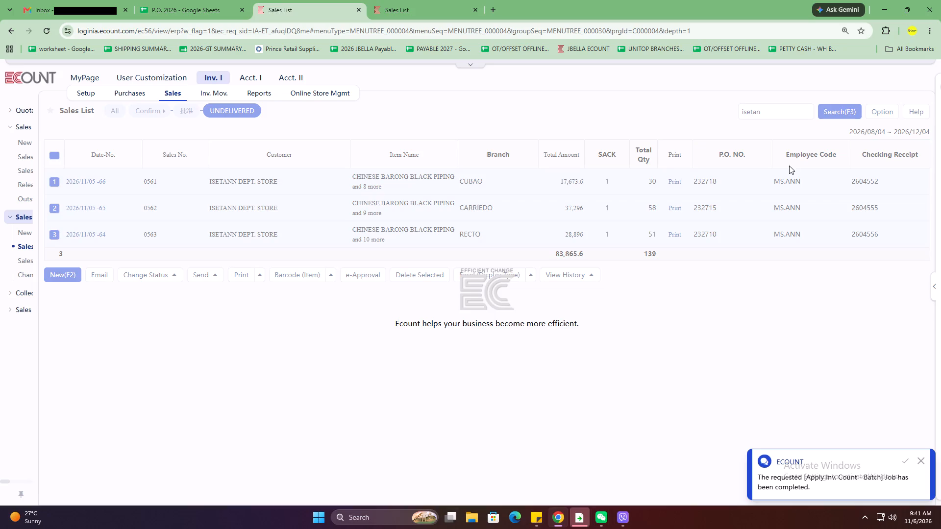
Find ISETAN in the OCTOBER sheet of P.O. 2026 and set its RECTO, MANILA and CUBAO orders' status to COMPLETED.
left_click(196, 0)
left_click(229, 391)
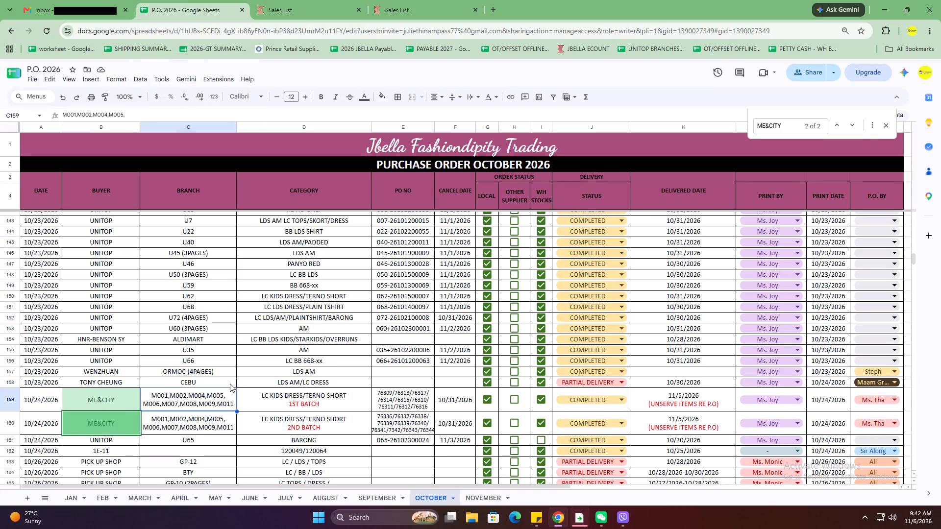
key("ctrl+f")
type("ISETA")
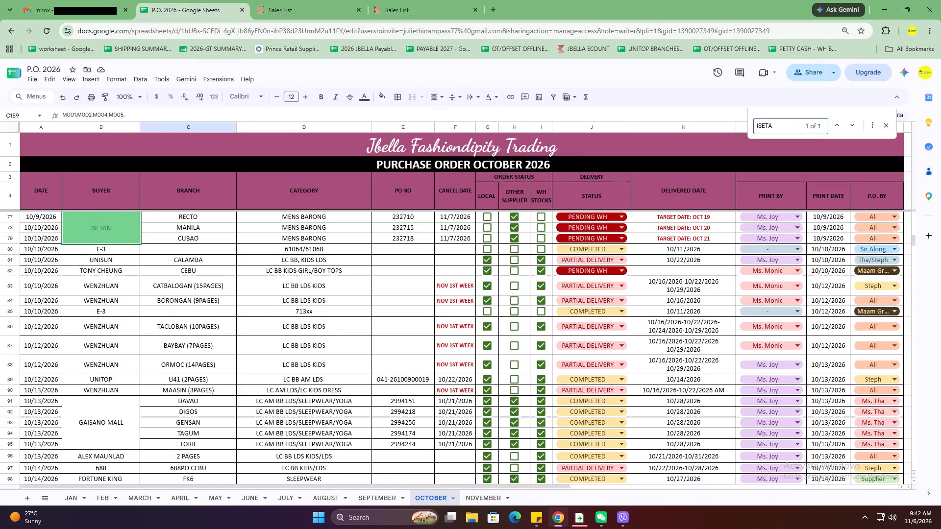
type("NN")
key("Return")
key("Return")
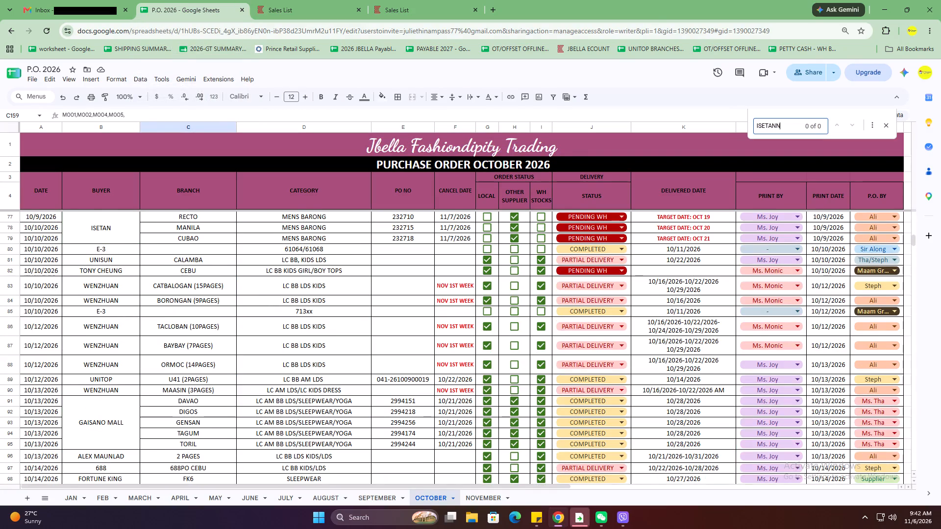
key("Return")
key("BackSpace")
key("Return")
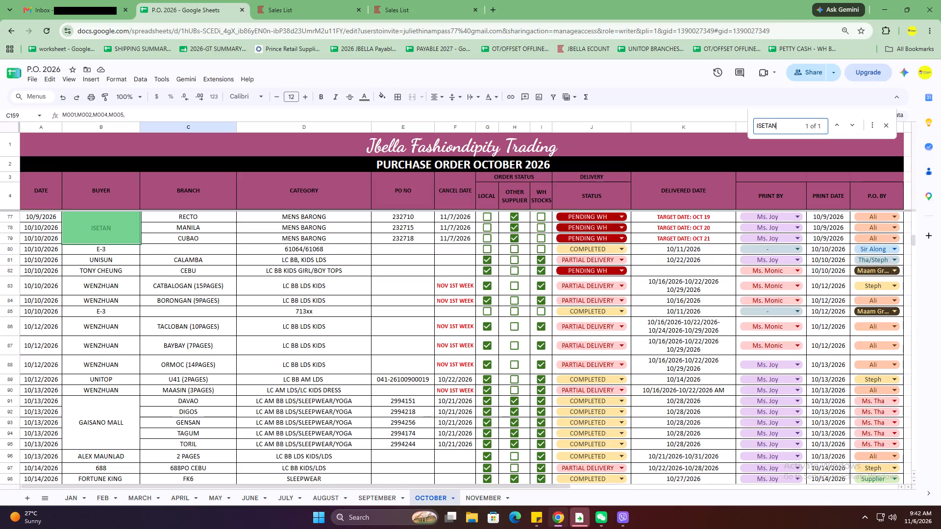
left_click(603, 216)
left_click(585, 243)
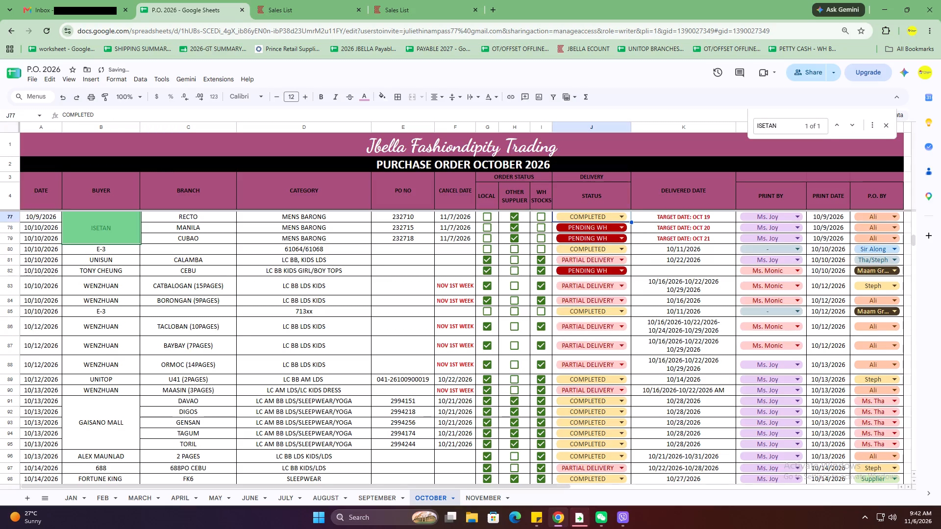
left_click_drag(632, 221, 629, 239)
Enter 11/5/2026 as the ISETAN RECTO order's delivered date, using the plain date formatting copied from the E-3 order below.
left_click(671, 214)
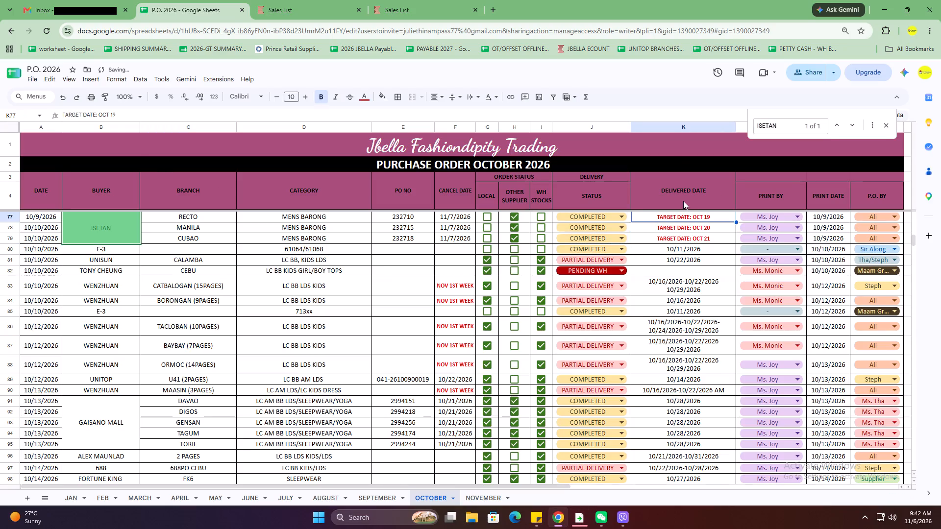
type("11/5/2026")
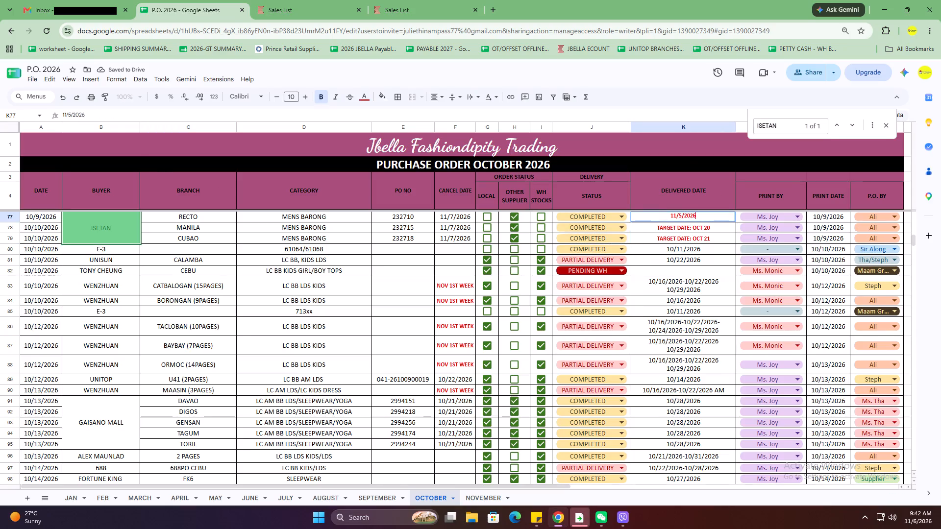
key("Return")
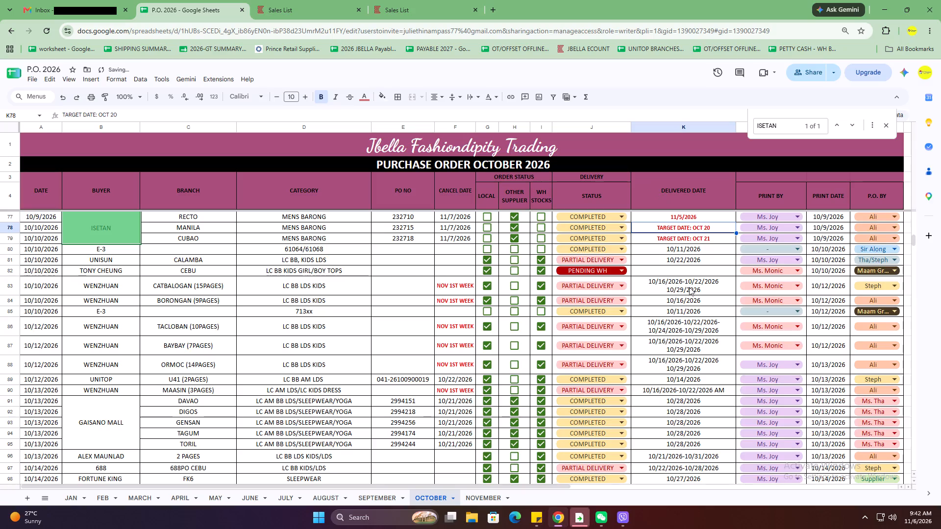
left_click(688, 254)
key("ctrl+c")
left_click(692, 219)
key("ctrl+v")
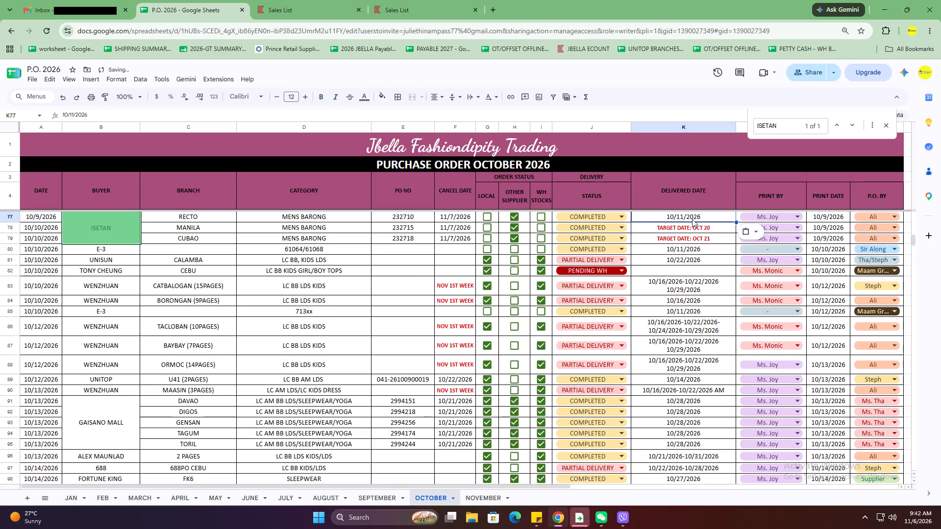
type("11/5/2026")
key("Return")
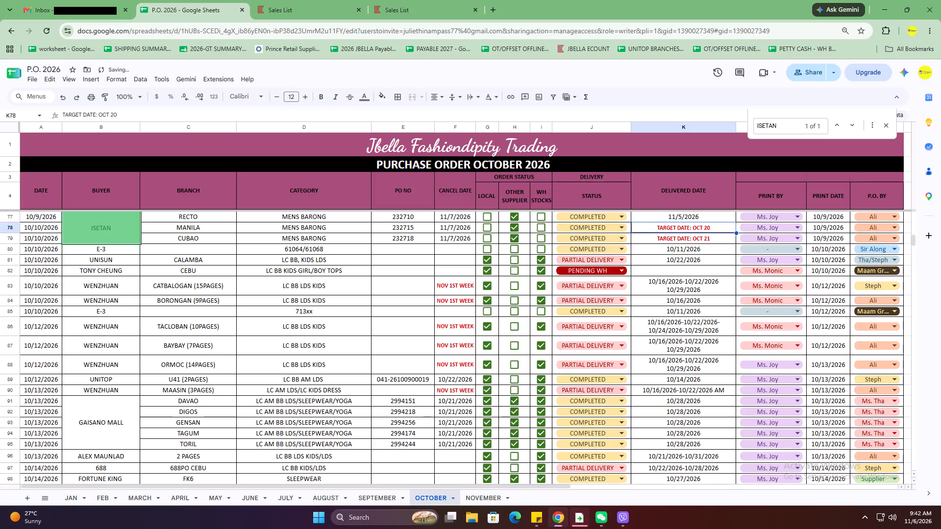
Copy the RECTO order's delivered date to the ISETAN MANILA and CUBAO orders.
key("Down")
key("Up")
key("Up")
key("ctrl+c")
key("Down")
key("ctrl+v")
key("Down")
key("ctrl+v")
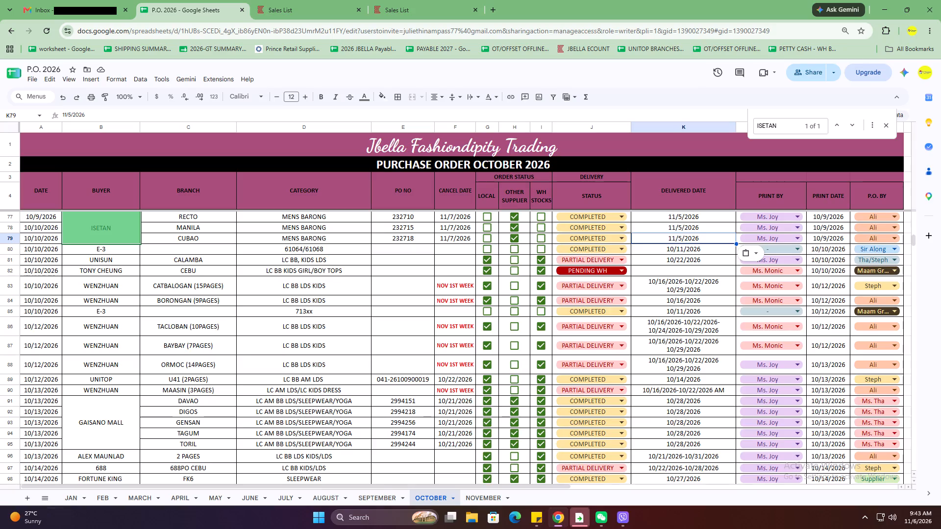
In the NOVEMBER sheet, set the delivery status of the 11/6/2026 UNITOP U42 and U37 orders to PENDING WH.
left_click(491, 493)
scroll(355, 352, "down", 7)
scroll(355, 352, "up", 2)
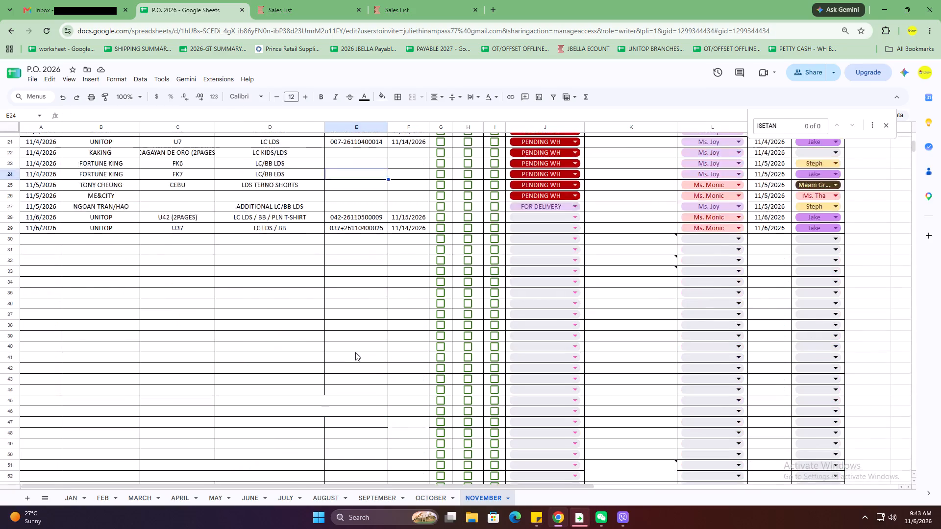
scroll(355, 352, "up", 2)
left_click(324, 355)
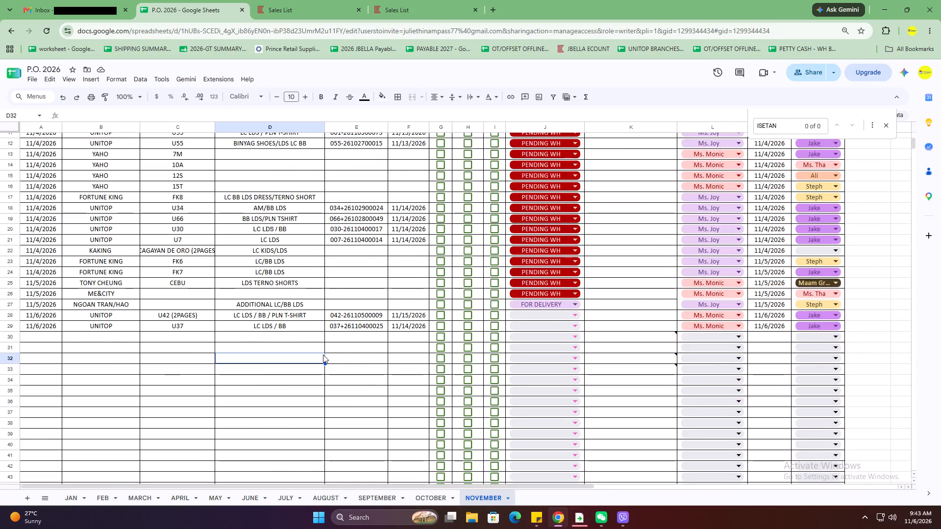
left_click(556, 314)
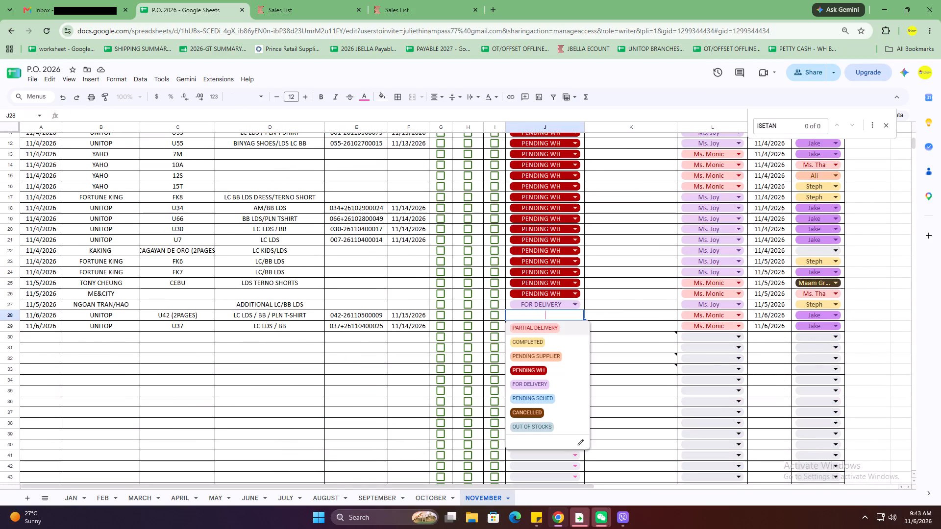
left_click(533, 367)
left_click_drag(584, 320, 584, 329)
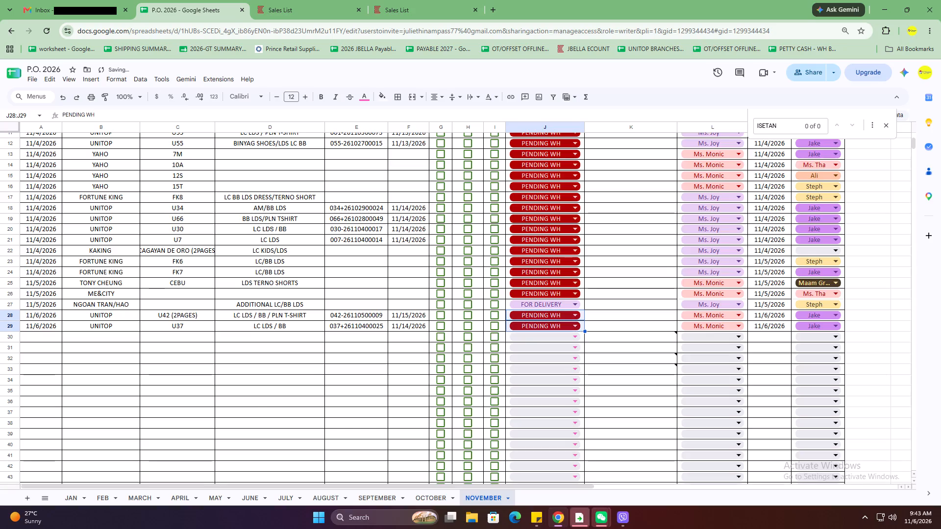
left_click(258, 405)
Enter the note MONDAY or TUESDAY SCHED in the delivered date cell of the ADDITIONAL LC/BB LDS order in row 27.
left_click(297, 306)
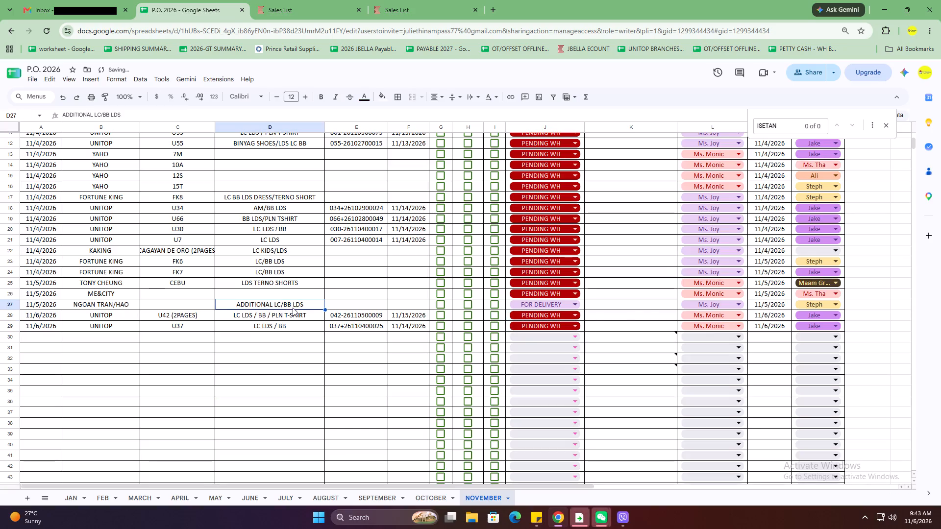
left_click(615, 307)
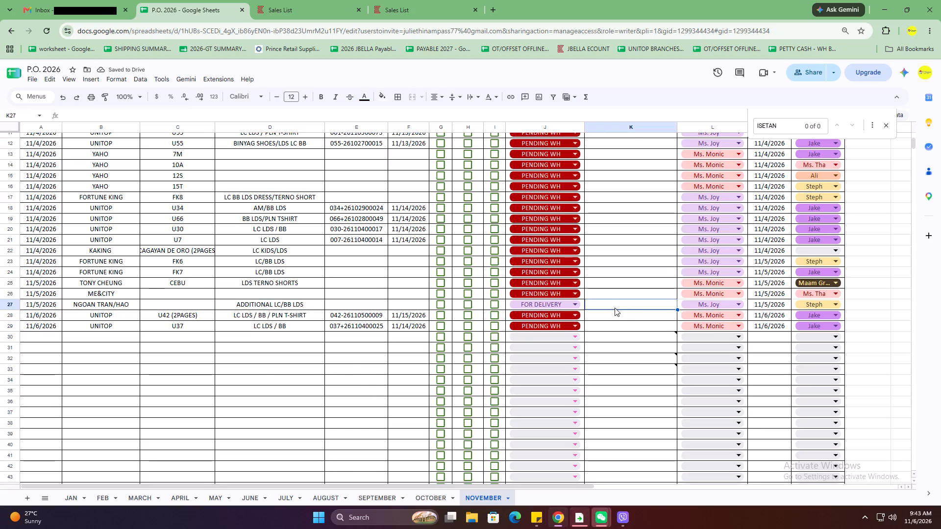
type("MONDAY")
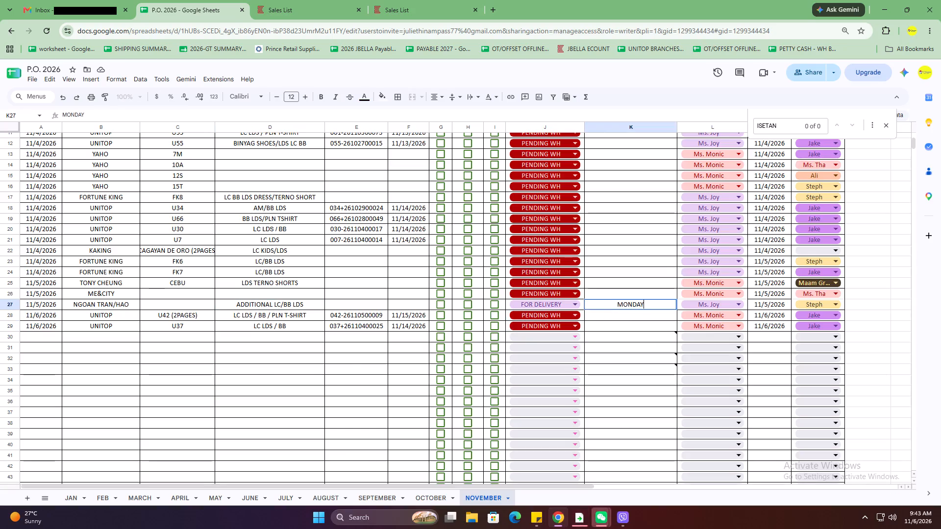
key("space")
key("o")
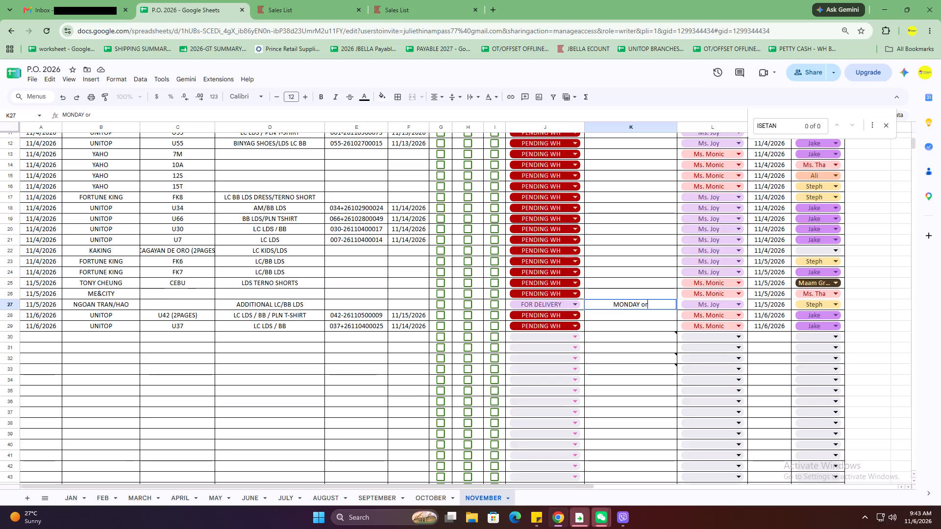
key("BackSpace")
key("BackSpace")
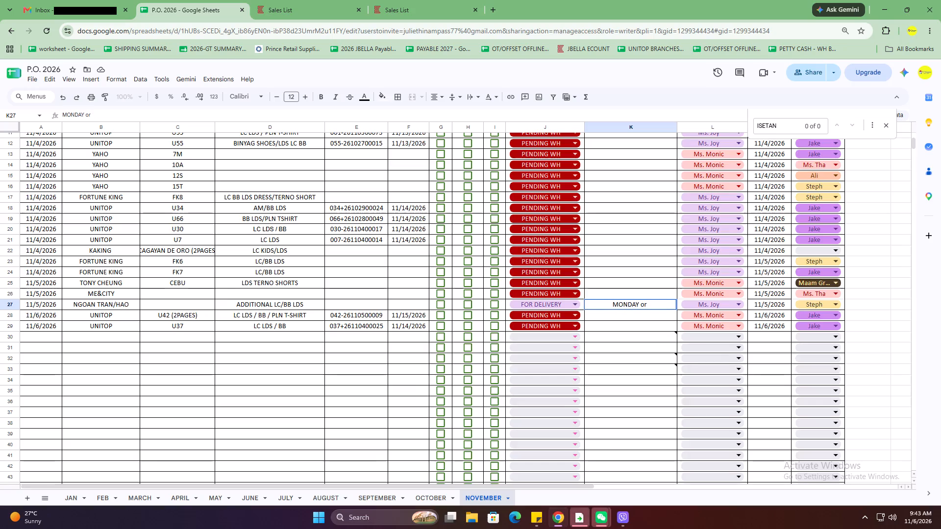
key("r")
key("BackSpace")
type("TUESDA")
type("Y SCDHE")
key("BackSpace")
key("BackSpace")
key("BackSpace")
key("BackSpace")
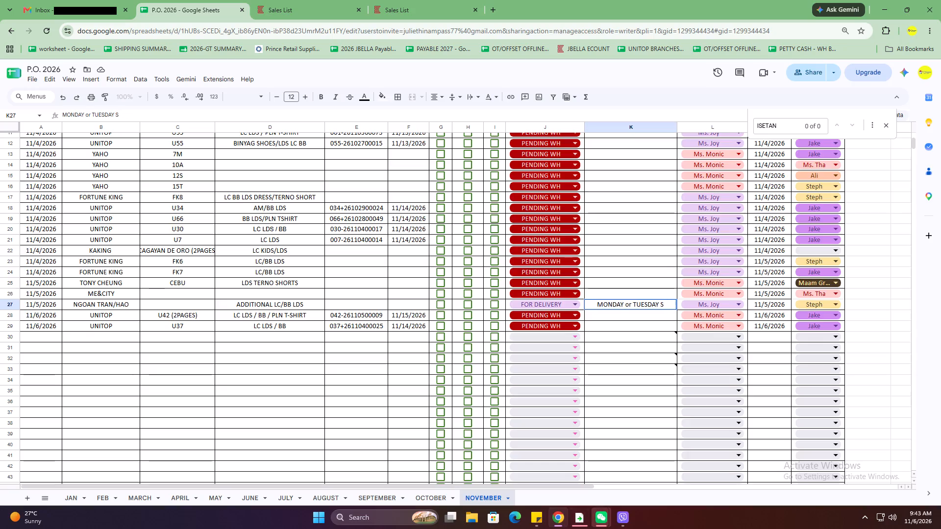
type("CHED")
key("Return")
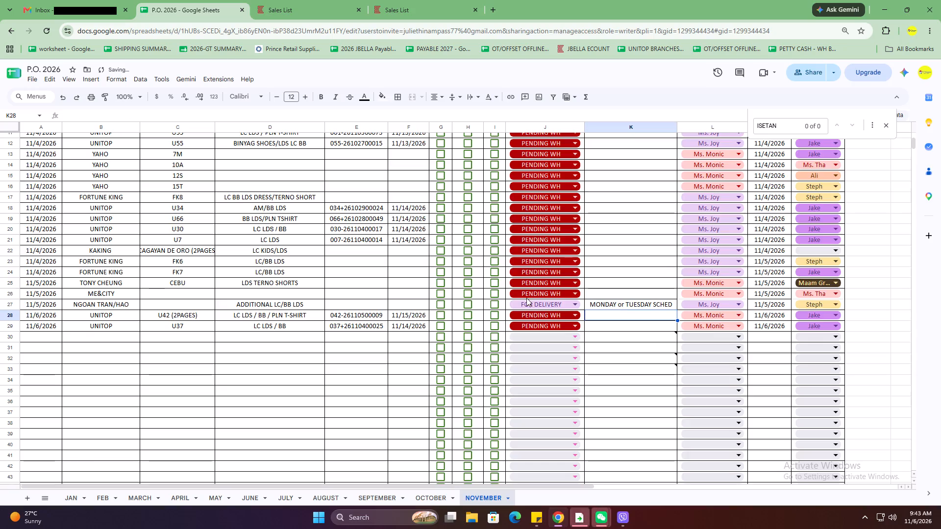
Colour the MONDAY or TUESDAY SCHED note red.
left_click(626, 303)
left_click(365, 98)
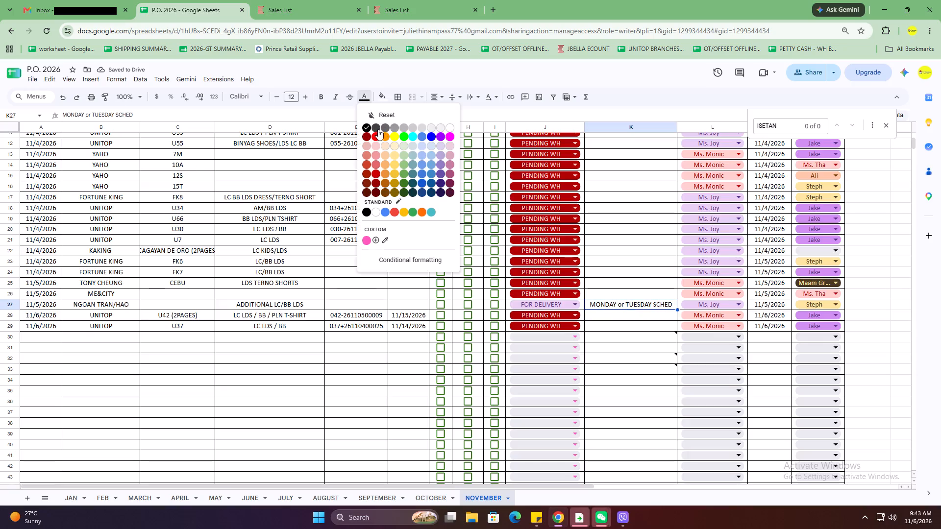
left_click(377, 130)
left_click(366, 94)
left_click(377, 138)
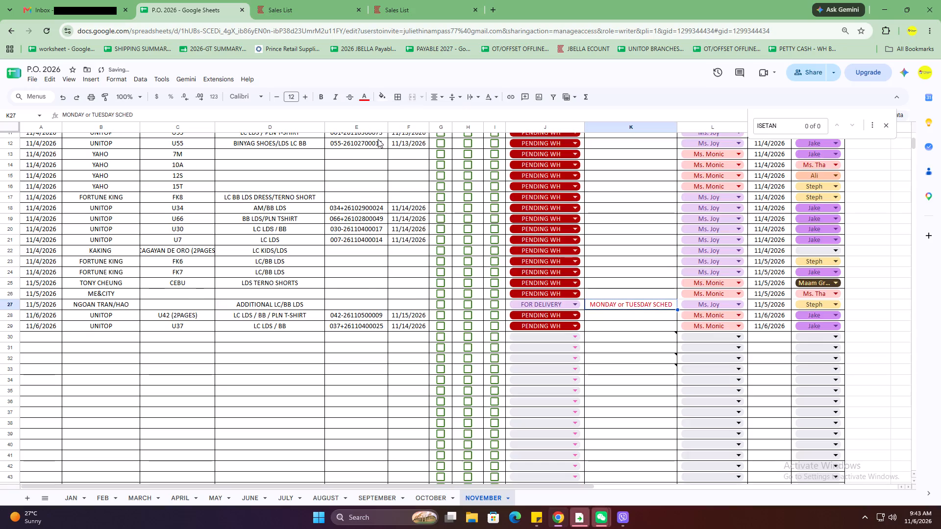
Copy the red schedule note and set the ADDITIONAL LC/BB LDS order's delivery status to COMPLETED.
key("ctrl+c")
scroll(628, 308, "up", 3)
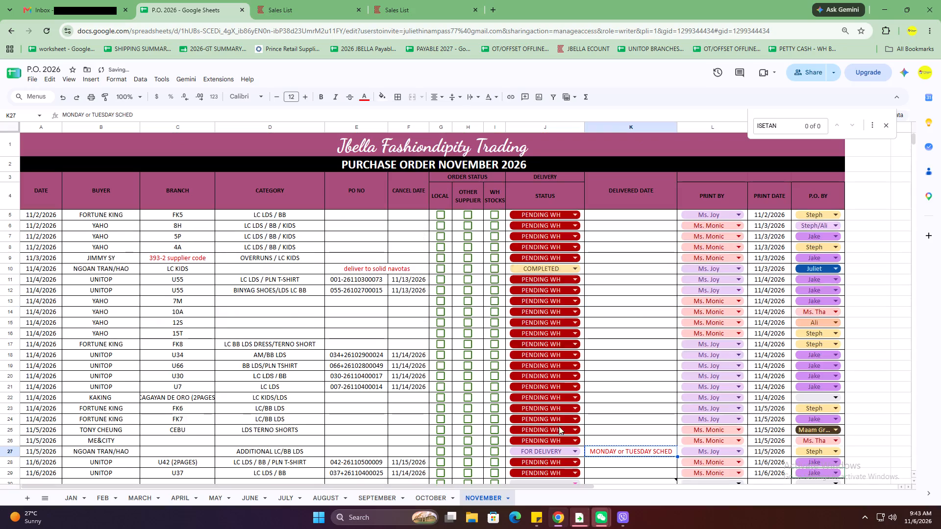
left_click(560, 454)
left_click(527, 353)
Paste the schedule note into the delivered date cell of the LC KIDS order in row 10.
left_click(627, 270)
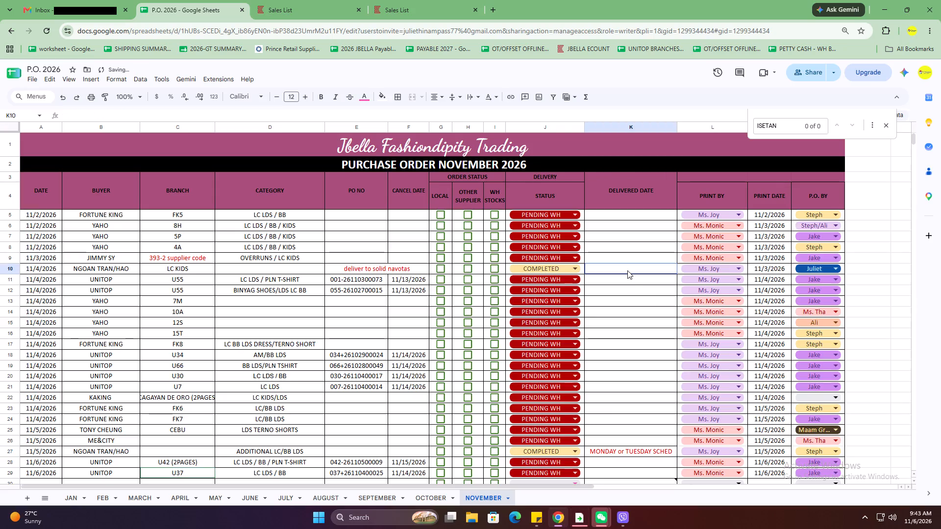
key("ctrl+v")
left_click(628, 286)
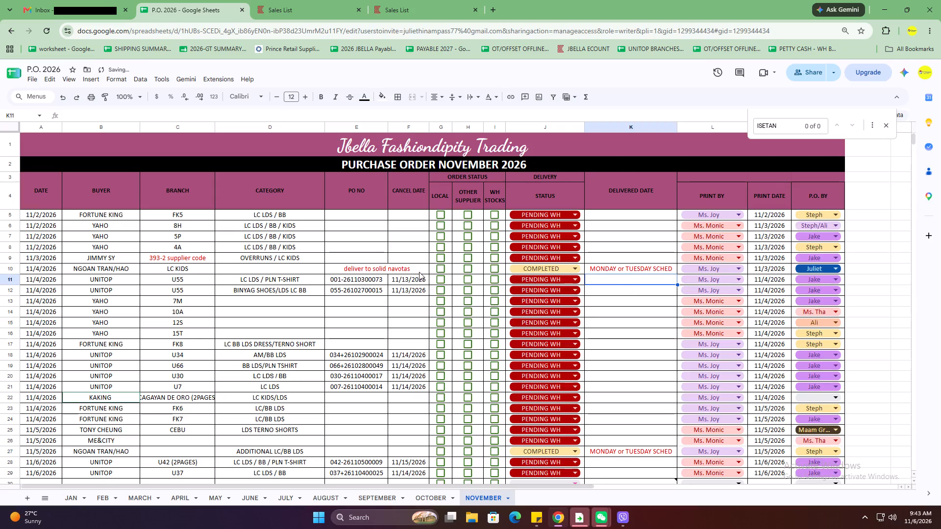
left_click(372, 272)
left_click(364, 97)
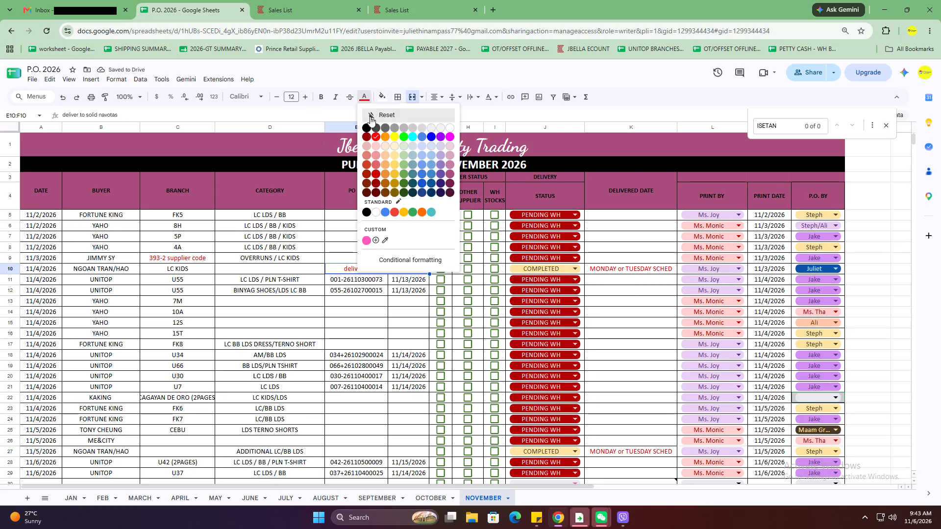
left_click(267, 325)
left_click(188, 259)
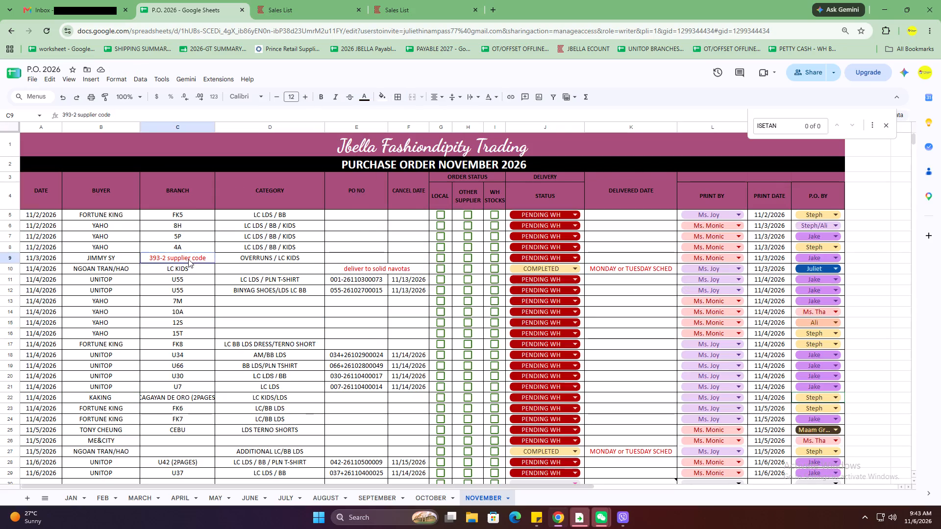
left_click(368, 97)
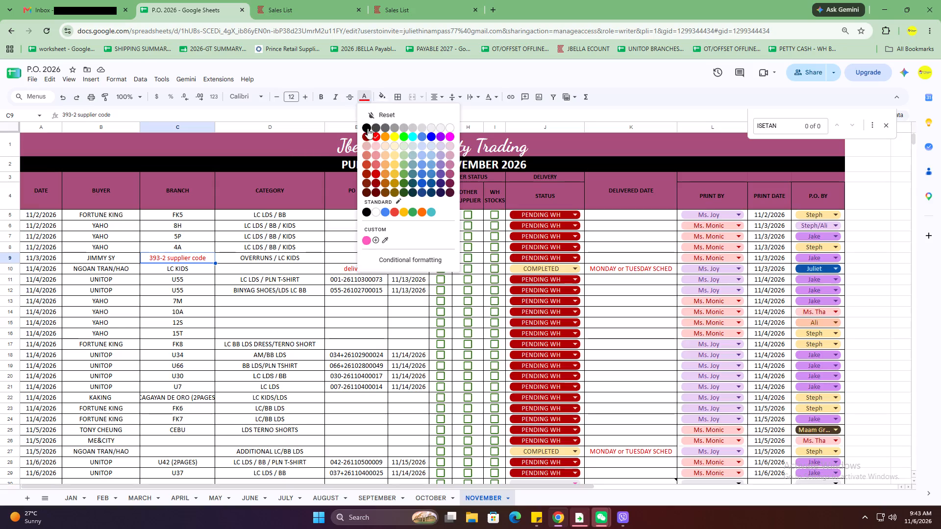
left_click(367, 127)
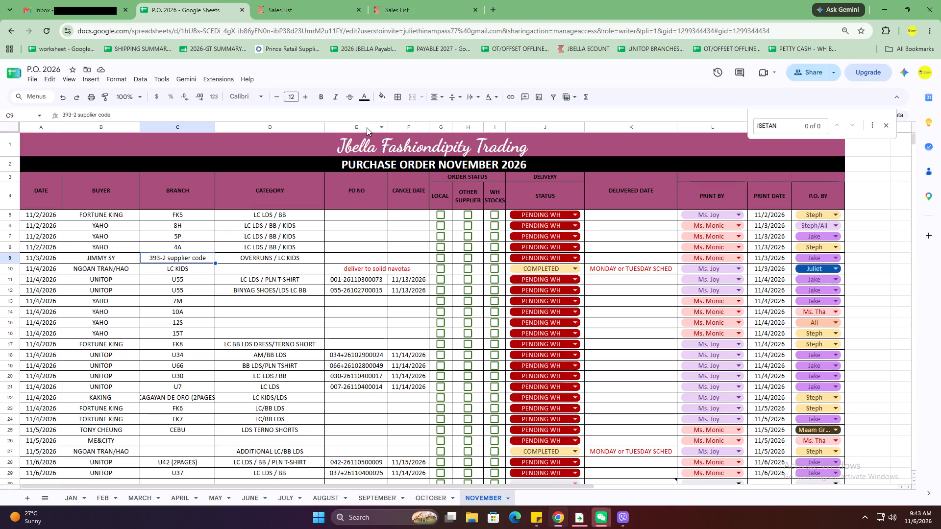
Open the OT/OFFSET OFFLINE spreadsheet in a new browser tab and place that tab directly after P.O. 2026.
scroll(367, 127, "up", 1)
left_click(338, 0)
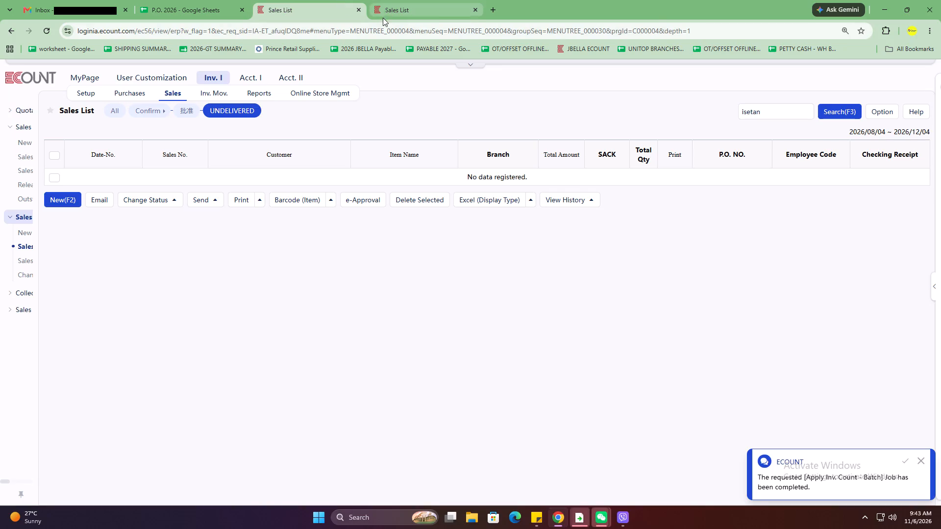
left_click(492, 8)
left_click(507, 47)
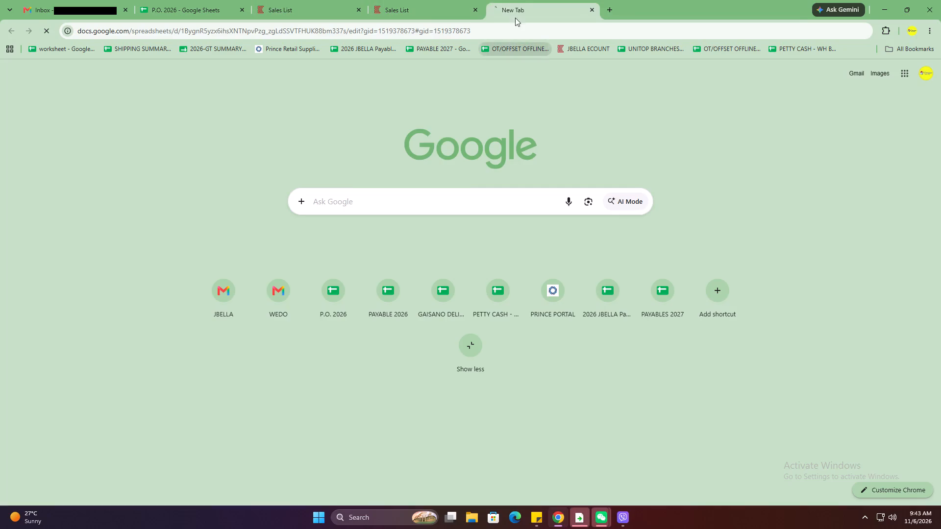
left_click_drag(523, 9, 312, 0)
In Ecount's undelivered Sales List, search for TBN and change the status of the 2026/11/05 -22 sale to 批准.
left_click(509, 2)
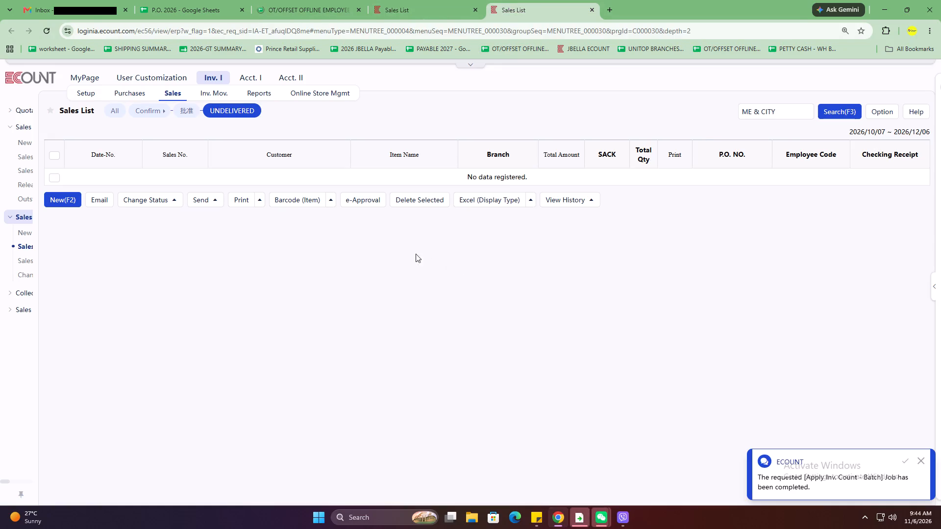
left_click(779, 116)
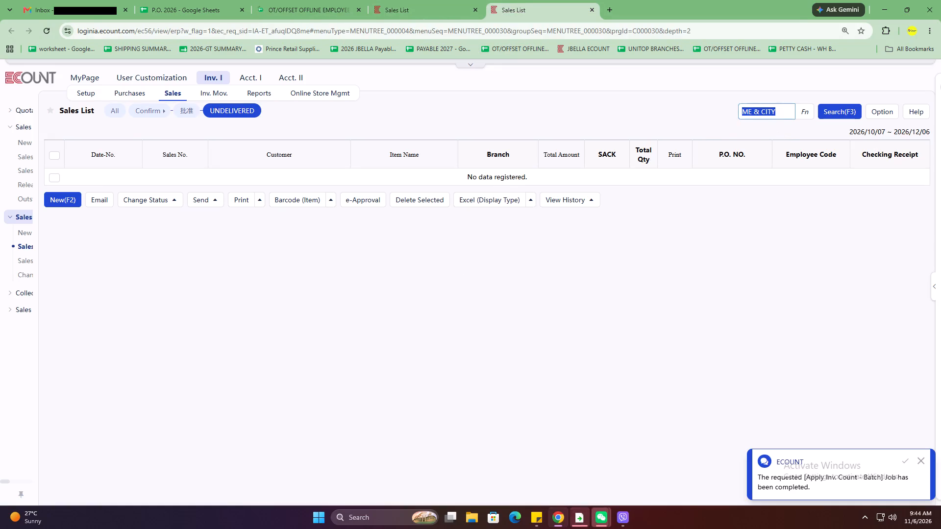
key("t")
type("BN")
key("Return")
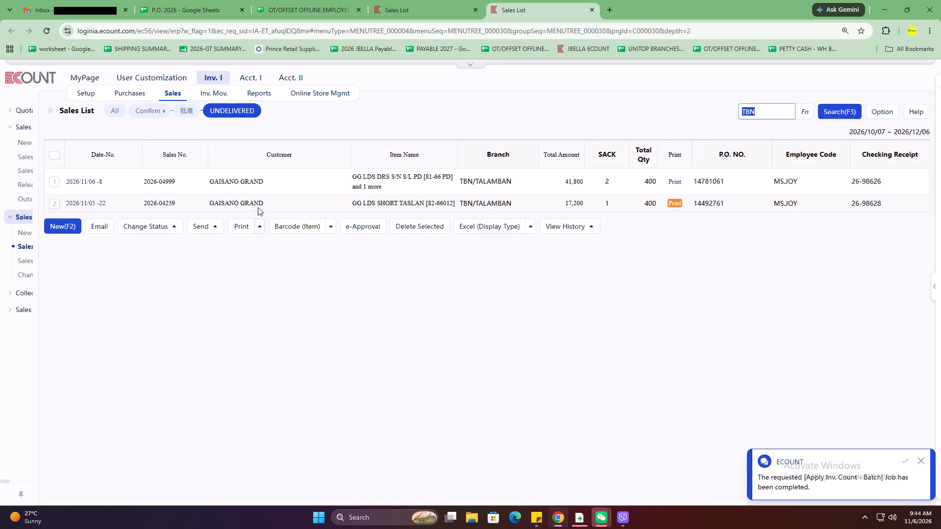
left_click(54, 203)
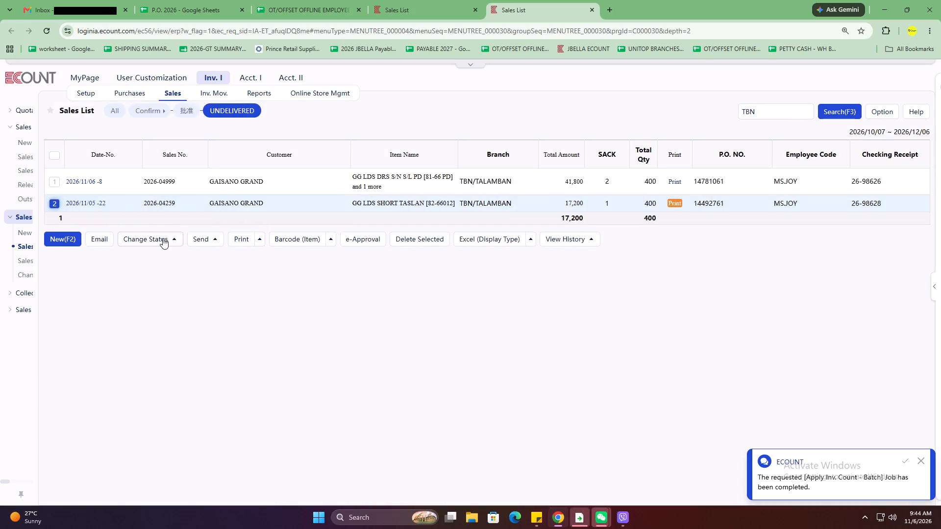
left_click(163, 240)
left_click(166, 202)
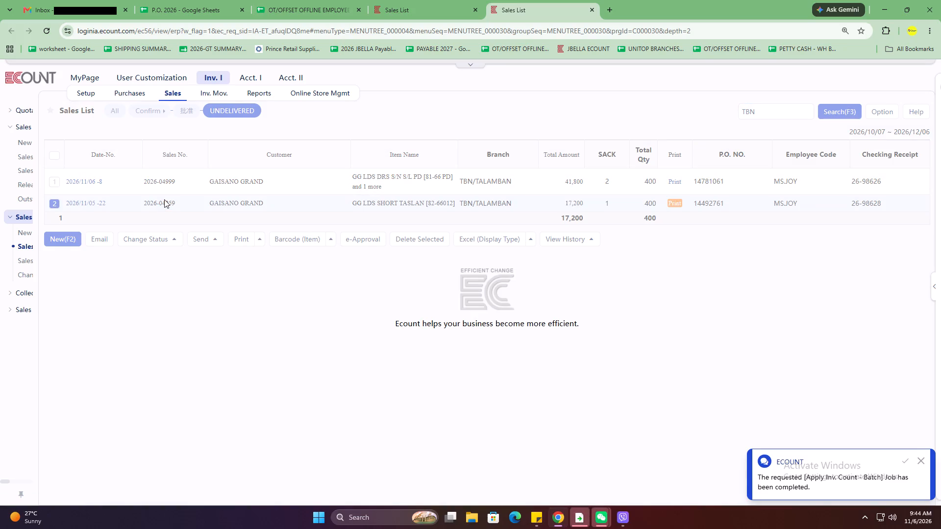
Search the undelivered sales for CARCA and change the status of all listed CAR/CARCAR sales to 批准.
left_click(772, 110)
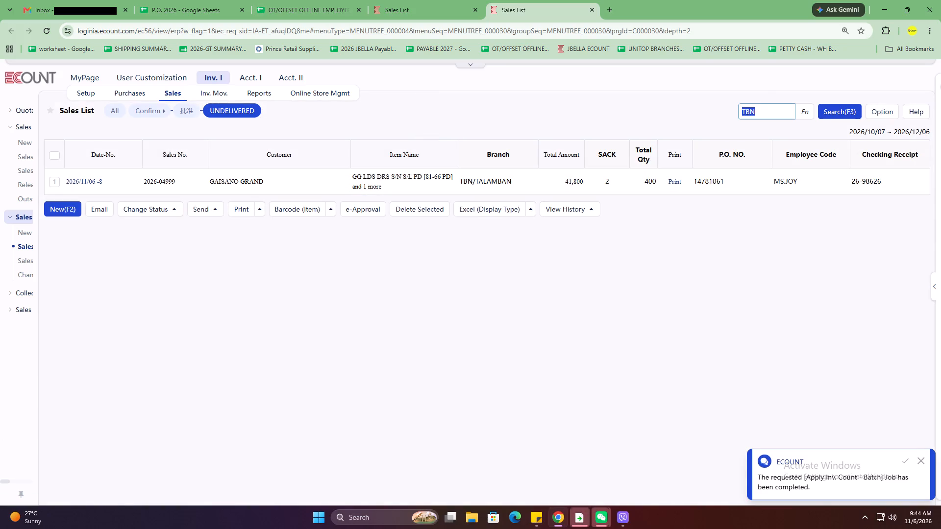
type("CARCA")
key("Return")
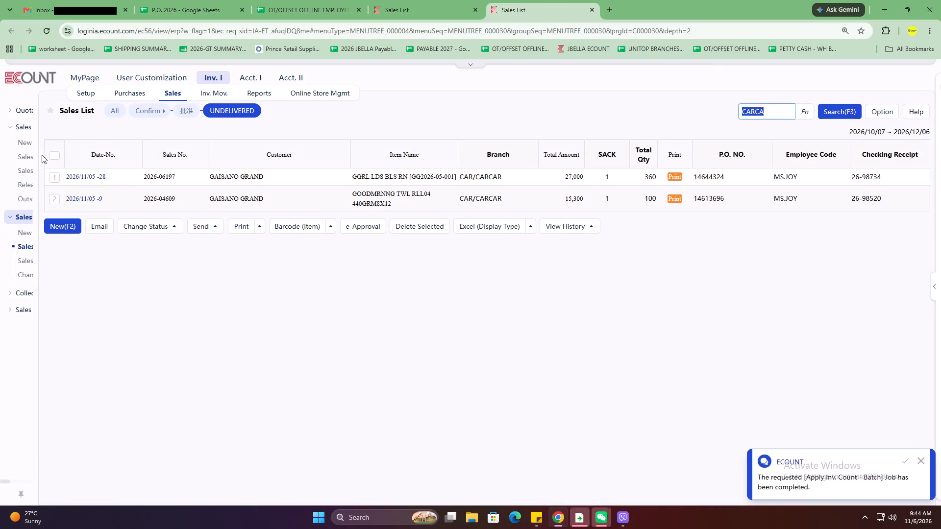
left_click(54, 154)
left_click(148, 239)
left_click(152, 205)
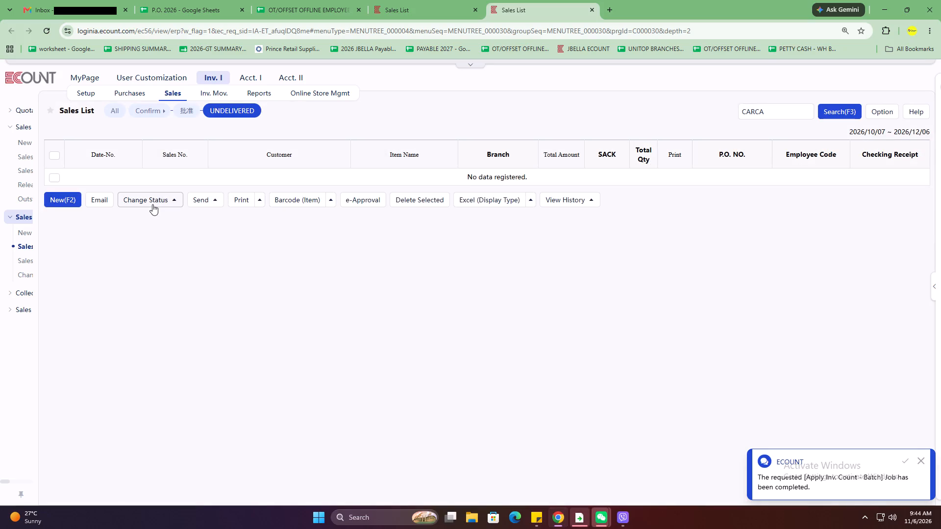
Search the undelivered sales for CMN and change the status of the CMN/CARMEN sale to 批准.
left_click(763, 111)
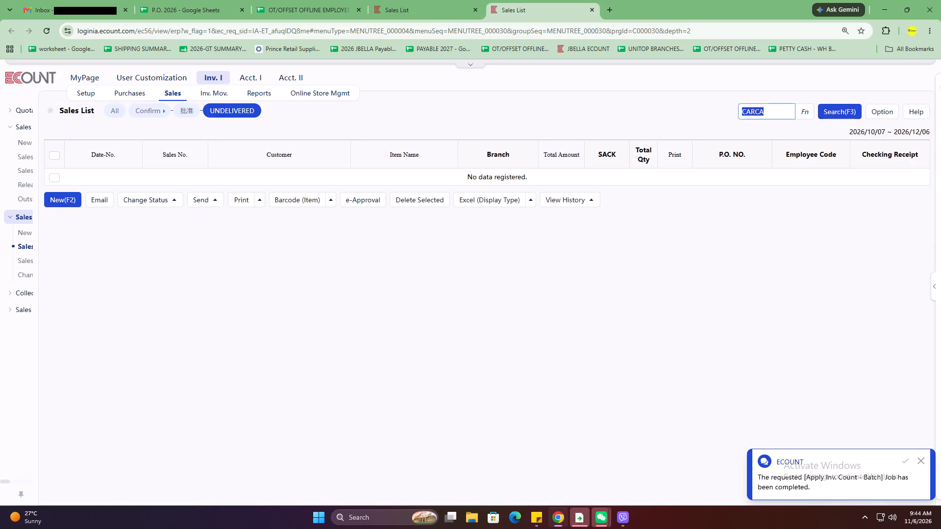
type("CMN")
key("Return")
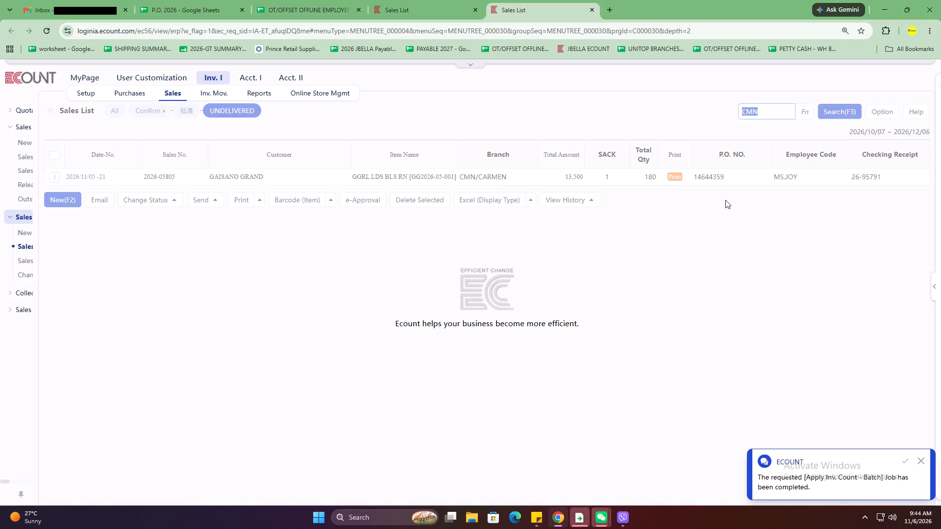
left_click(53, 178)
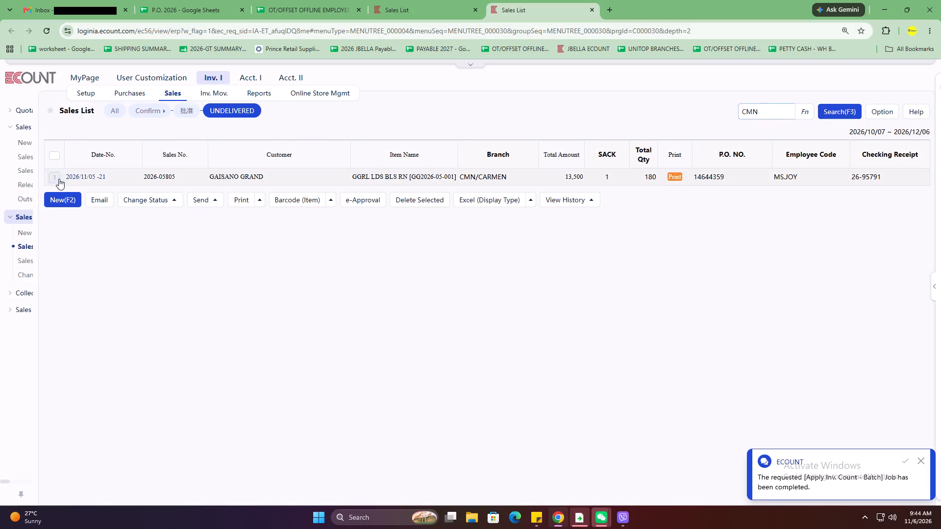
left_click(158, 207)
left_click(163, 183)
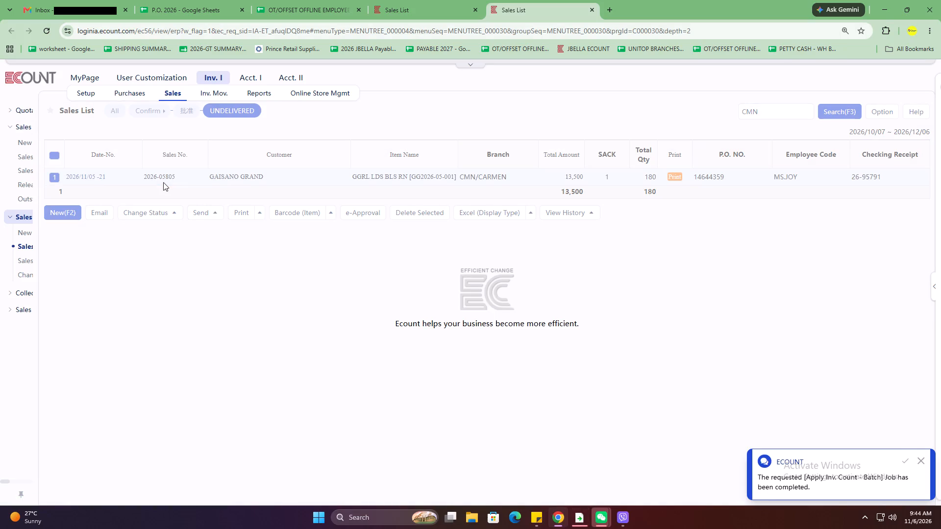
Search the undelivered sales for GCB and change the status of both GCB/CITY BACOLOD sales to 批准.
left_click(773, 102)
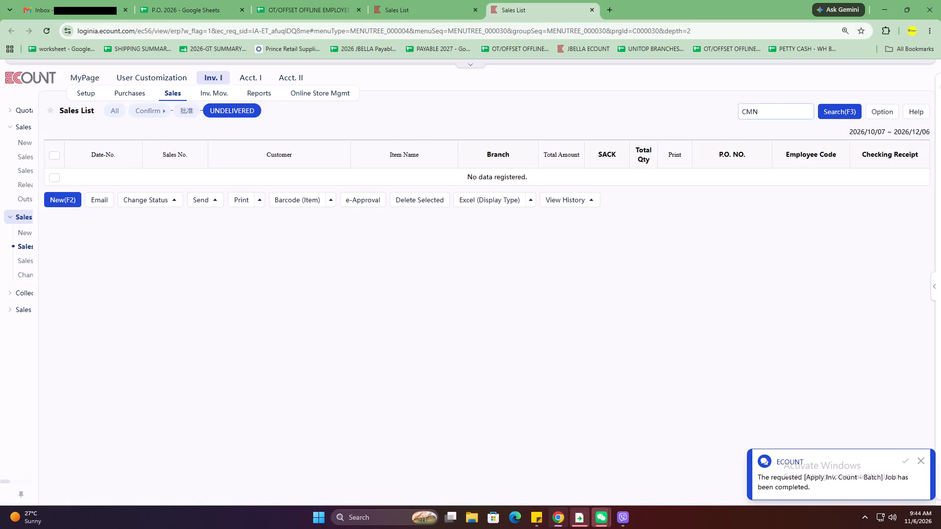
left_click(771, 103)
left_click(773, 113)
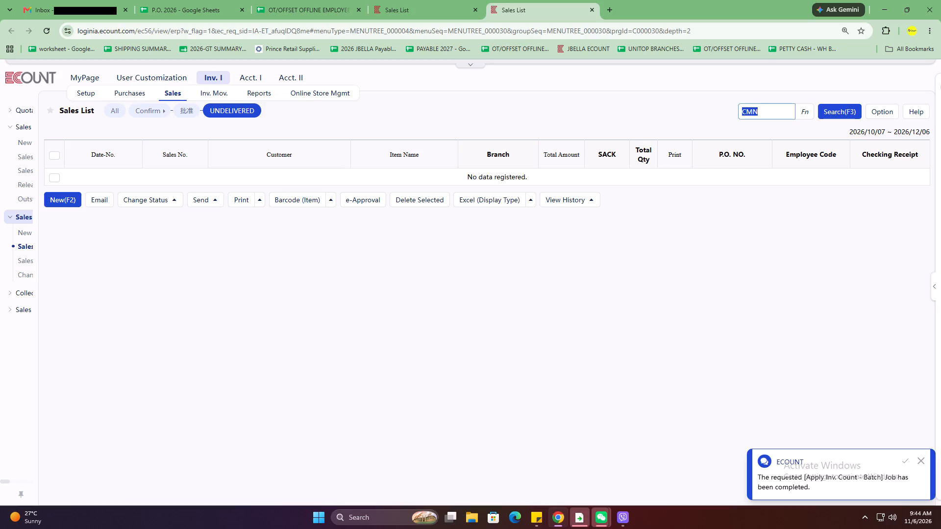
type("GCB")
key("Return")
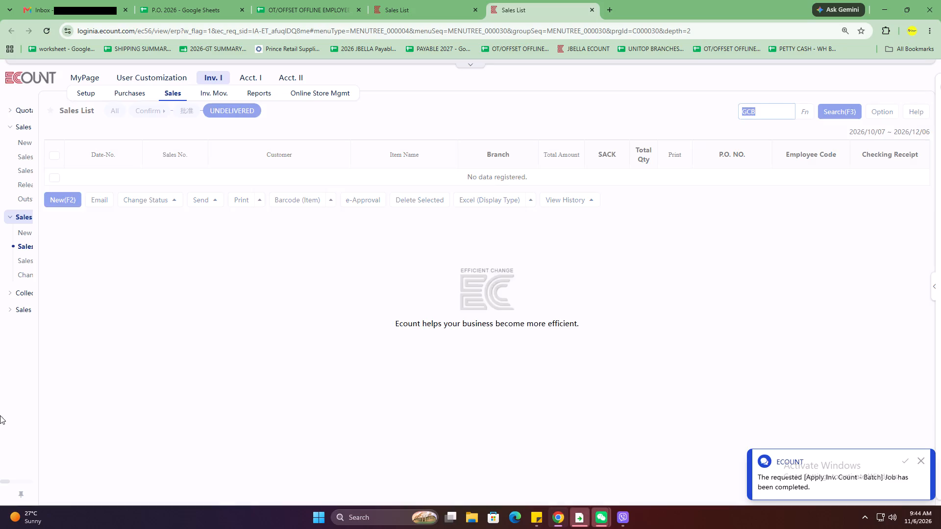
left_click(54, 194)
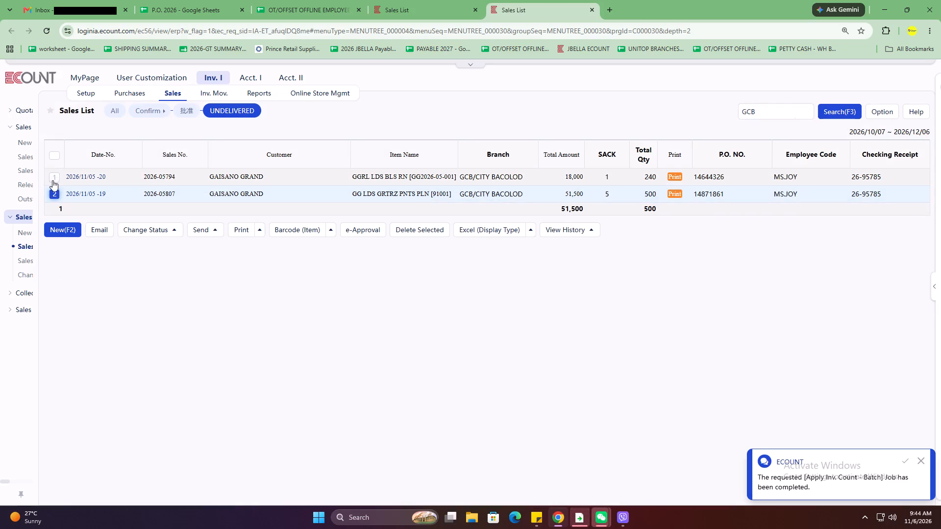
left_click(52, 179)
left_click(136, 224)
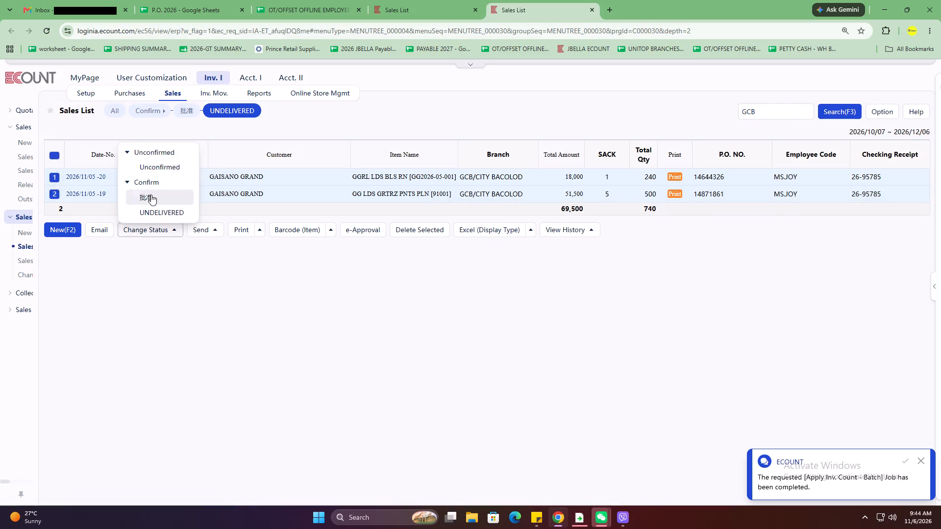
left_click(151, 194)
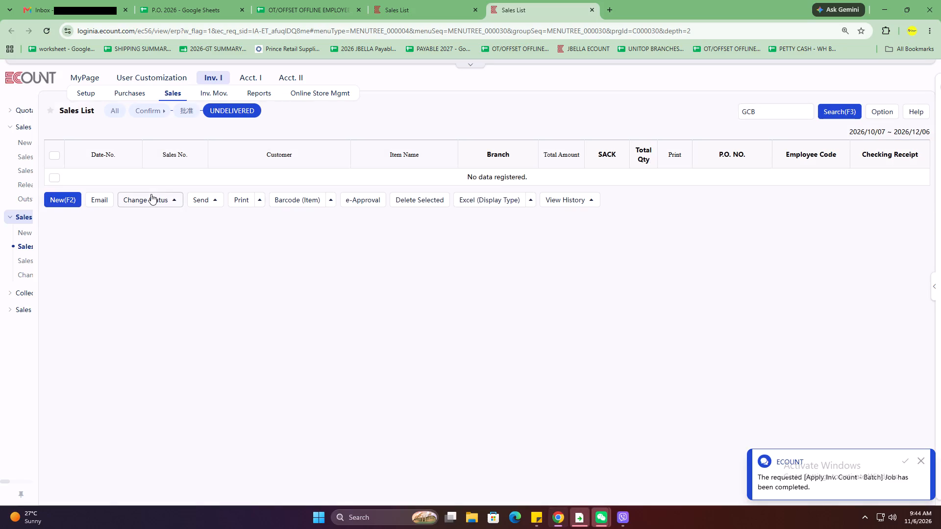
Search the undelivered sales for CBG and change the status of all four CBG/CALBAYOG sales to 批准.
left_click(784, 106)
type("CBG")
key("Return")
left_click(55, 193)
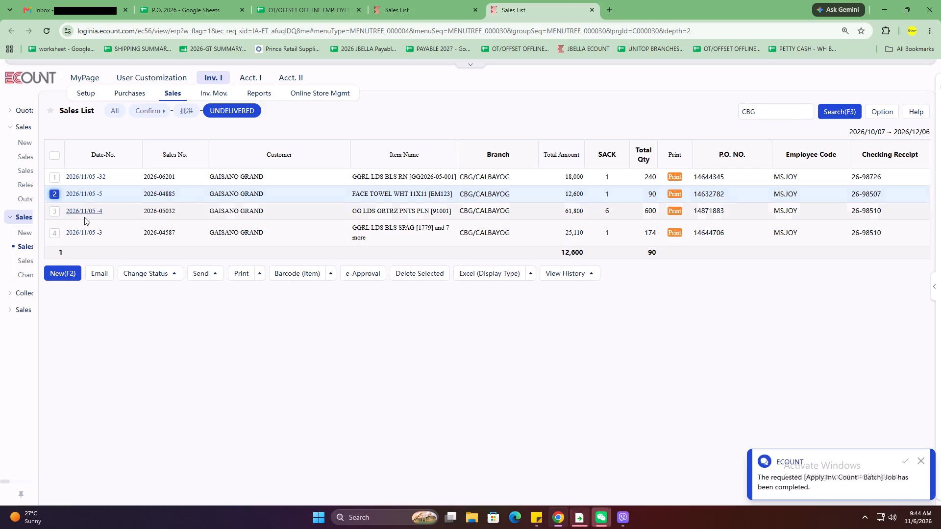
left_click(52, 177)
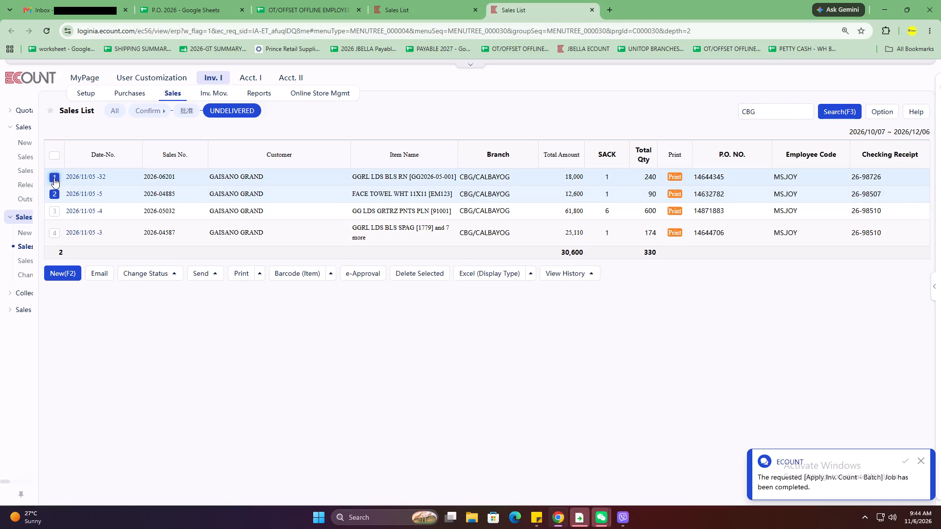
left_click(58, 211)
left_click(58, 229)
left_click(161, 271)
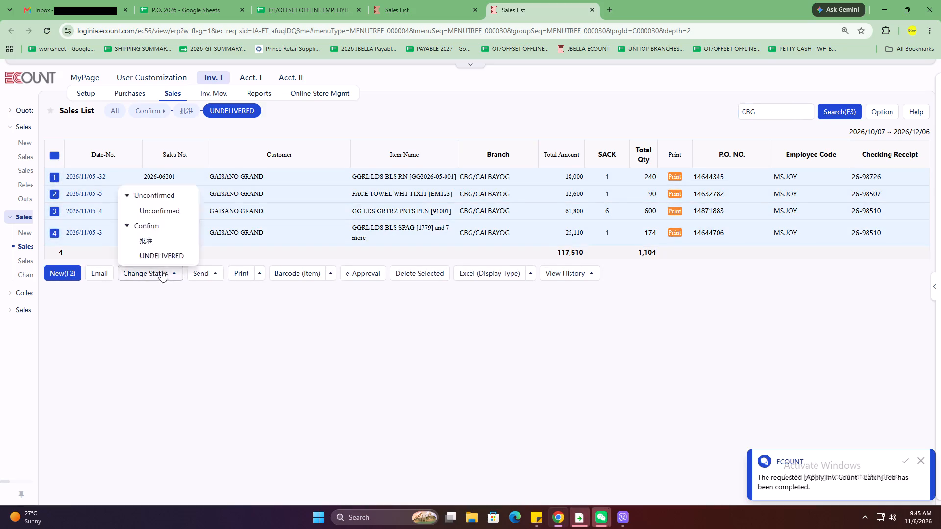
left_click(164, 240)
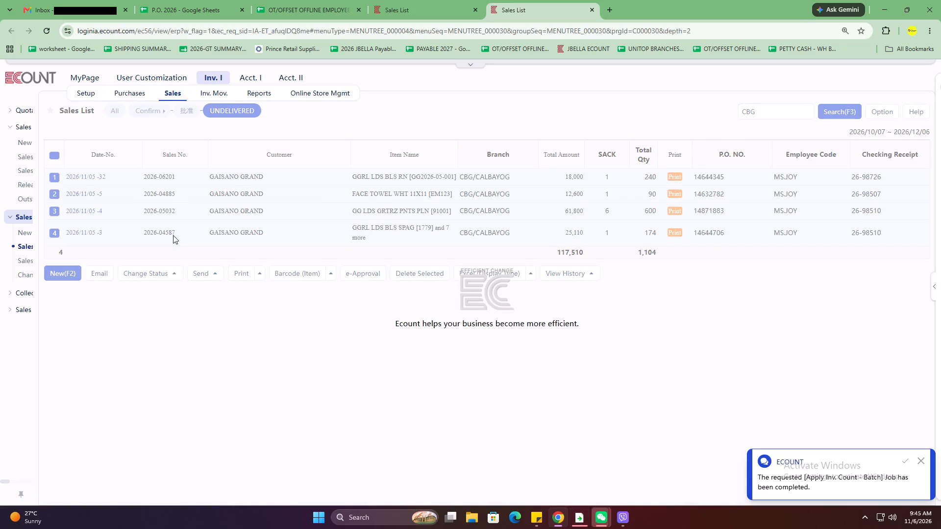
Search the undelivered sales for CTM and change the status of all three CTM/CATARMAN sales to 批准.
double_click(771, 114)
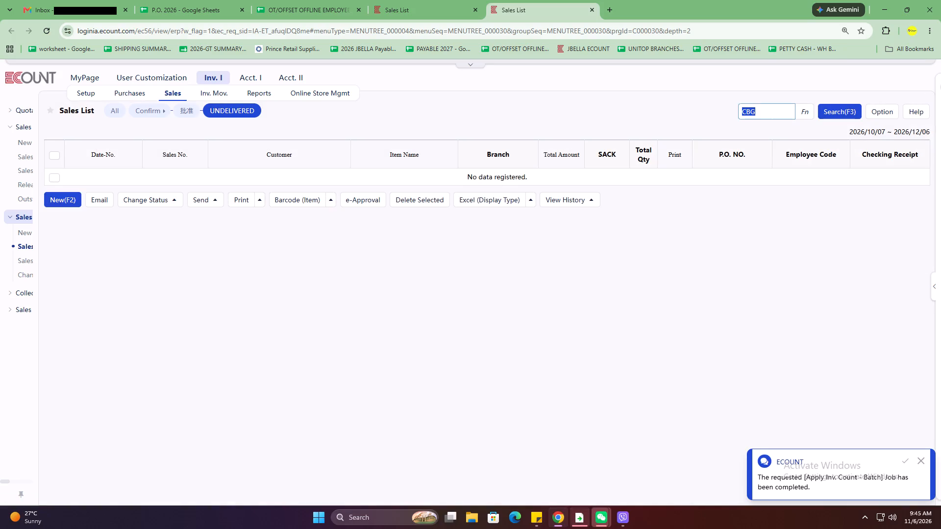
type("CTM")
key("Return")
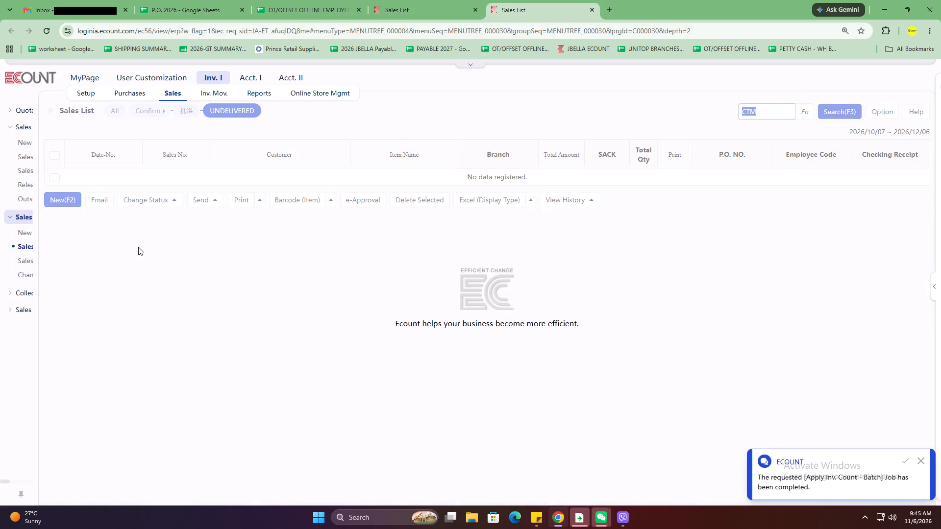
left_click(63, 207)
left_click(56, 211)
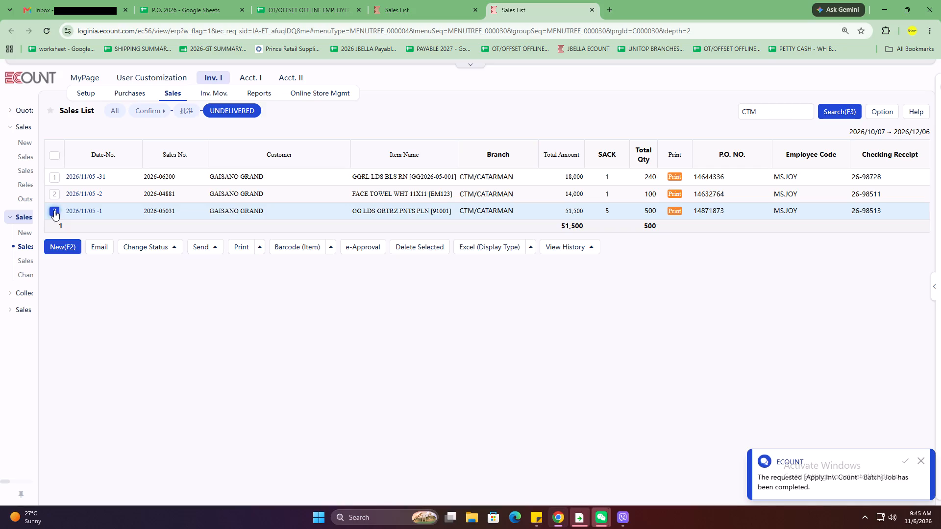
left_click(56, 193)
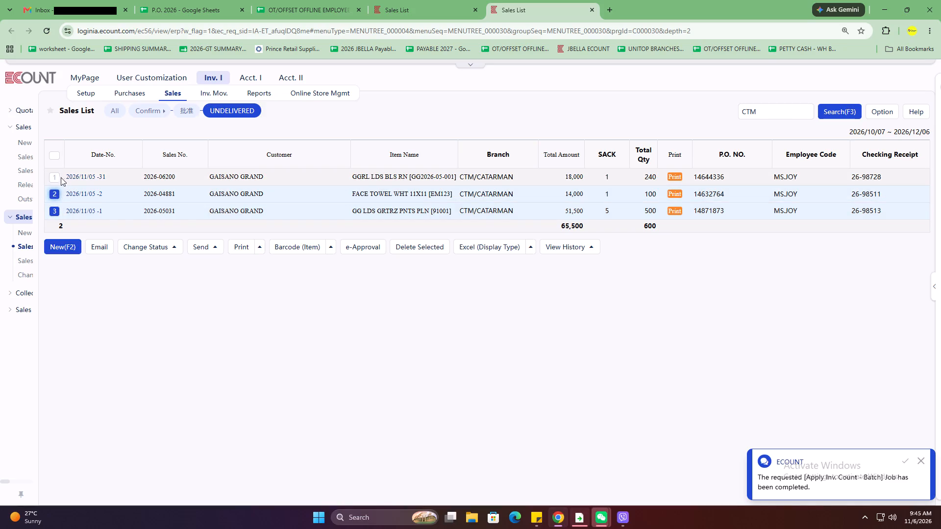
left_click(54, 176)
left_click(145, 245)
left_click(156, 210)
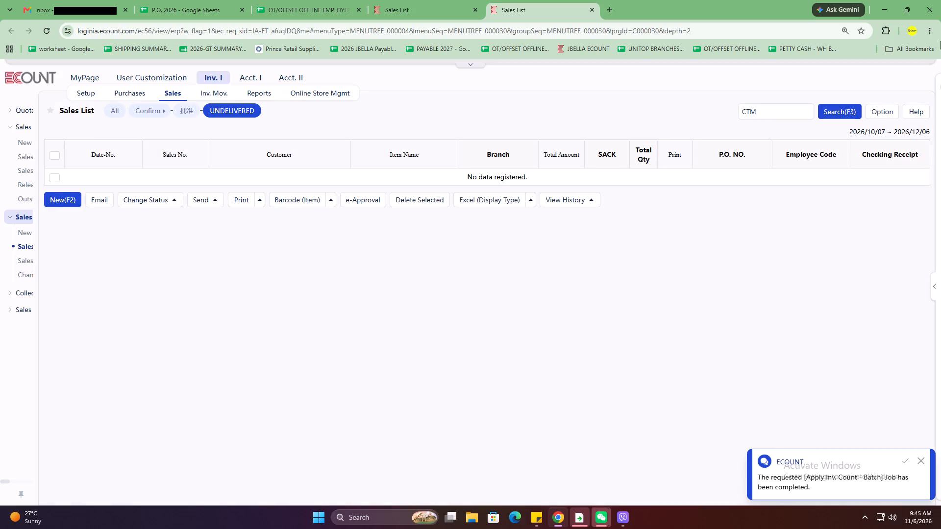
Search the undelivered sales for BYG and change the status of the six BYG/BAYUGAN sales dated 2026/11/05 to 批准.
left_click(765, 99)
left_click(765, 107)
type("BYG")
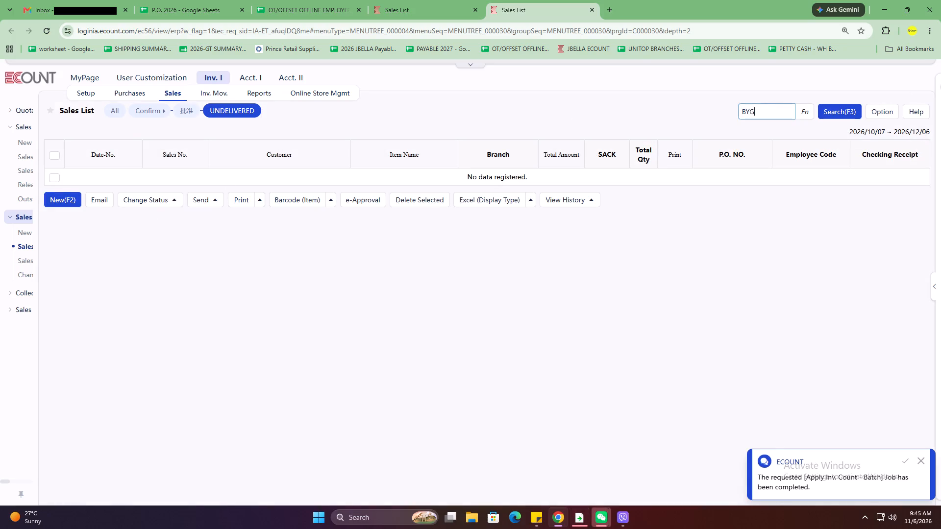
key("Return")
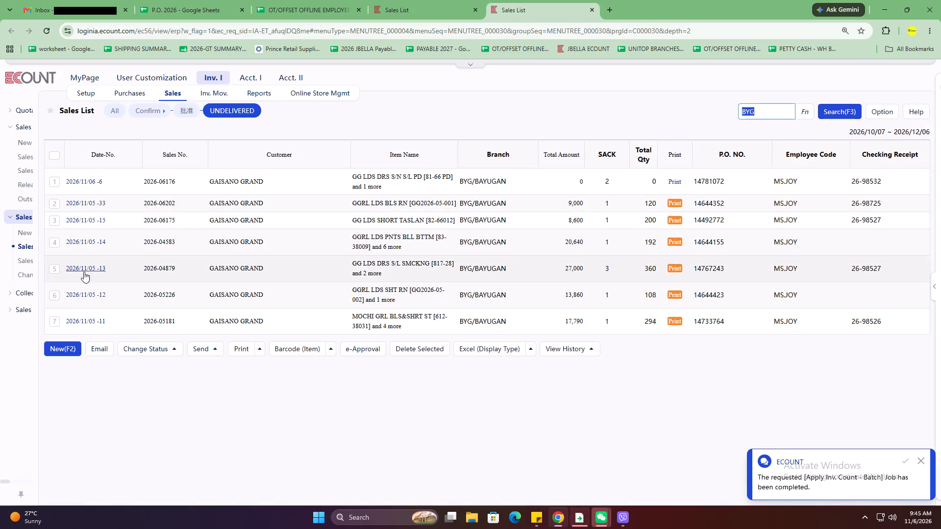
left_click(53, 295)
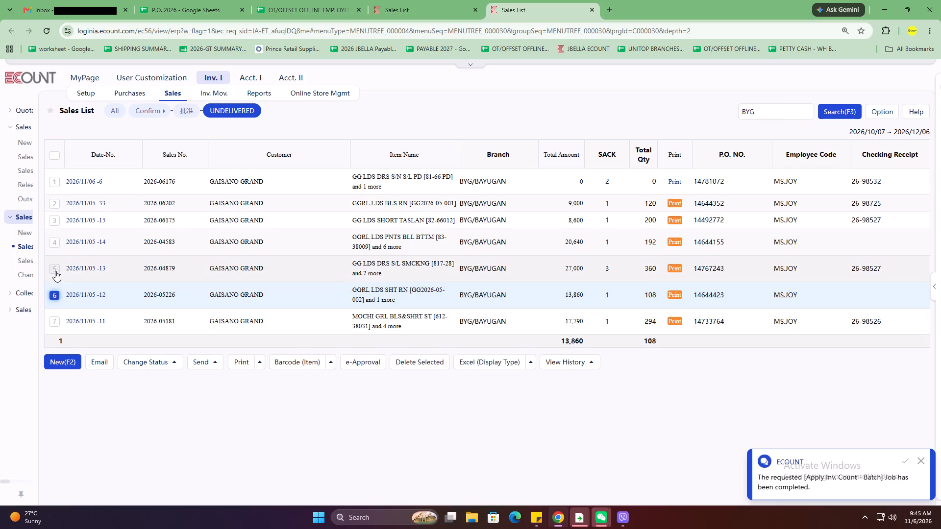
left_click(55, 271)
left_click(54, 240)
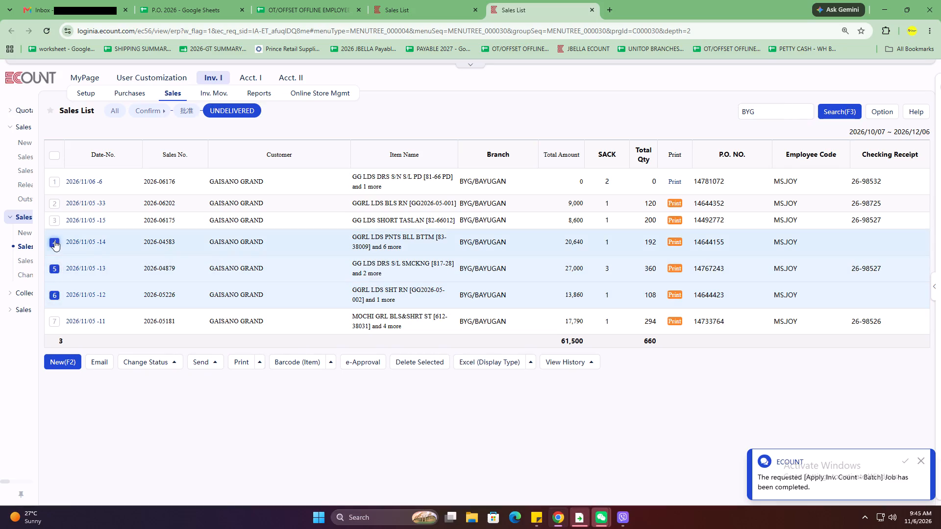
left_click(56, 223)
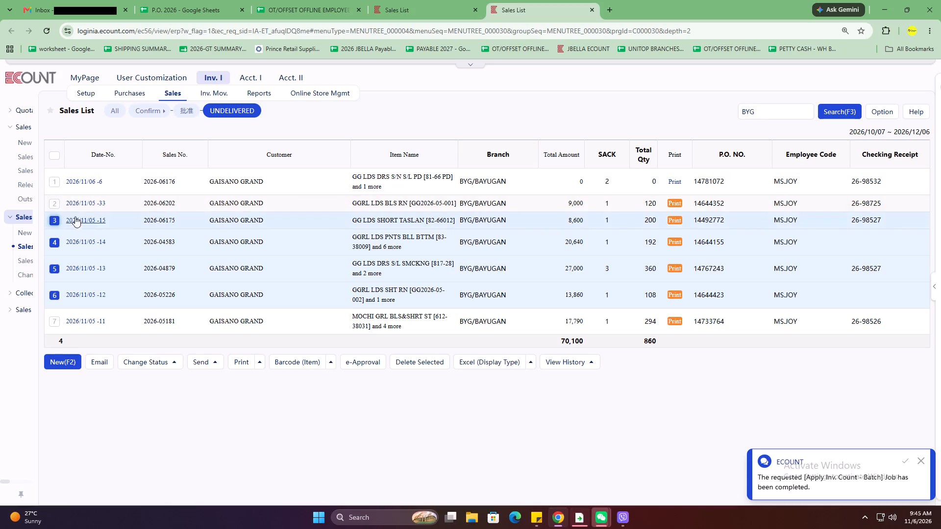
left_click(54, 200)
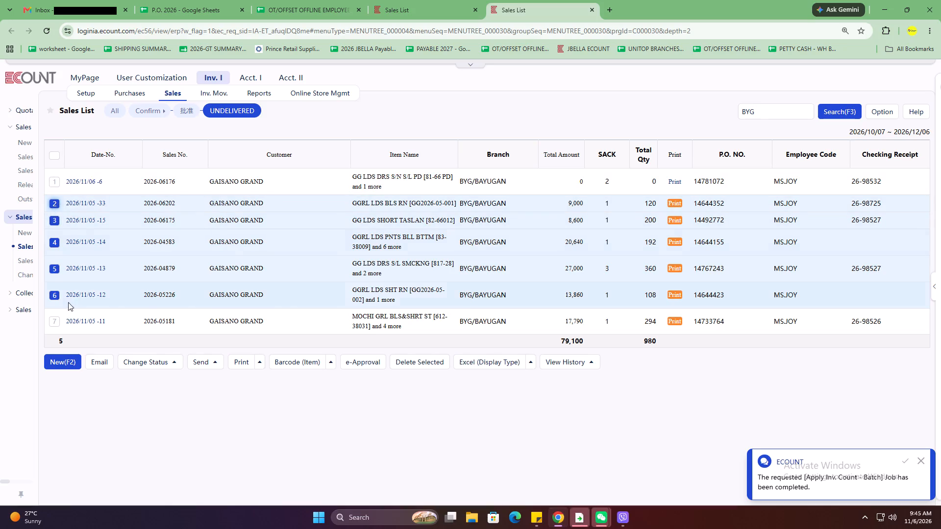
left_click(58, 322)
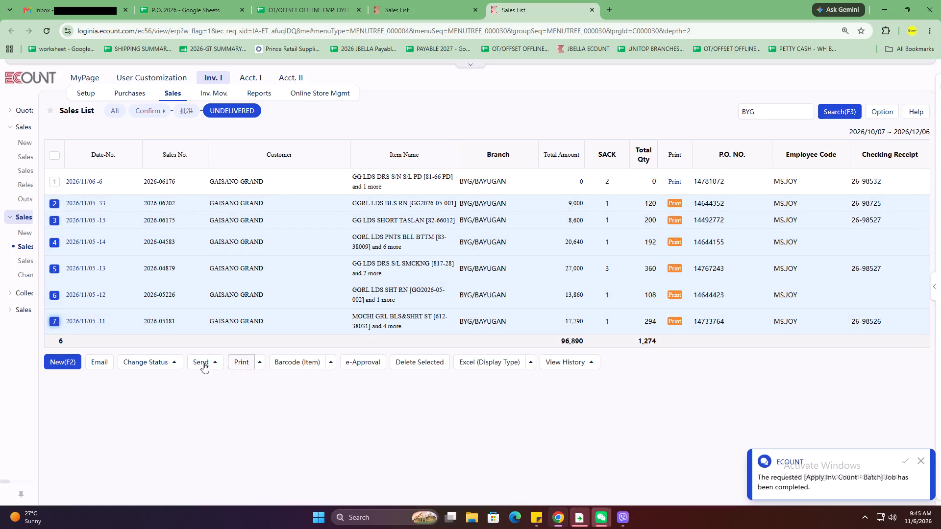
left_click(162, 359)
left_click(165, 331)
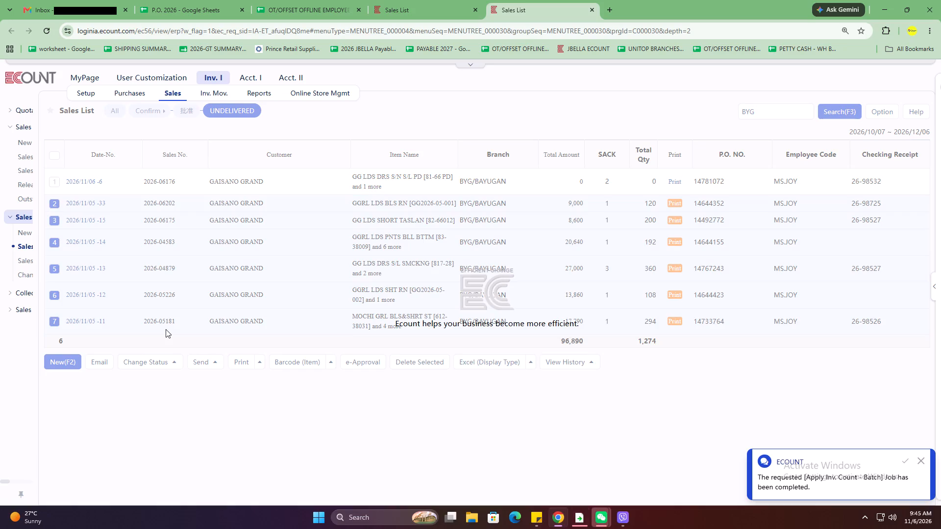